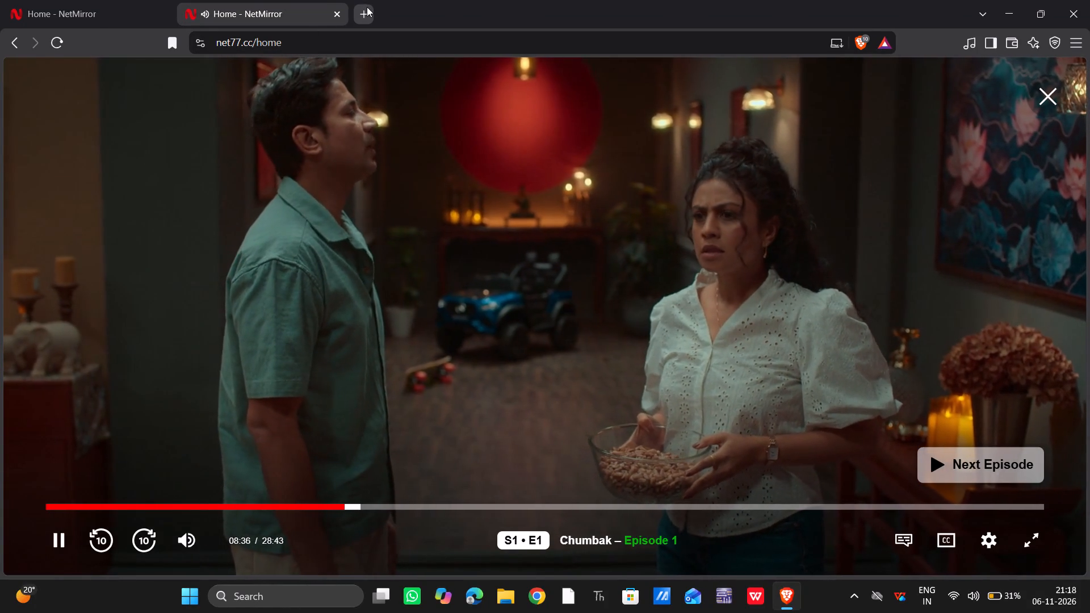
Open a new browser tab and enter "figma" as the search term.
{"action": "left_click", "coordinate": [367, 7]}
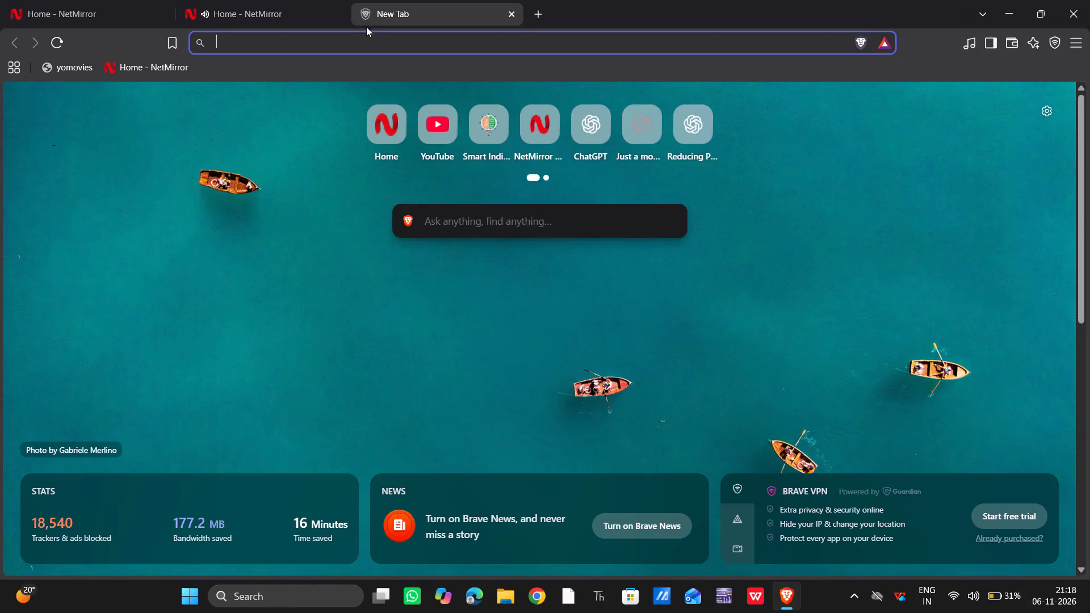
{"action": "left_click", "coordinate": [367, 33]}
{"action": "type", "text": "figma"}
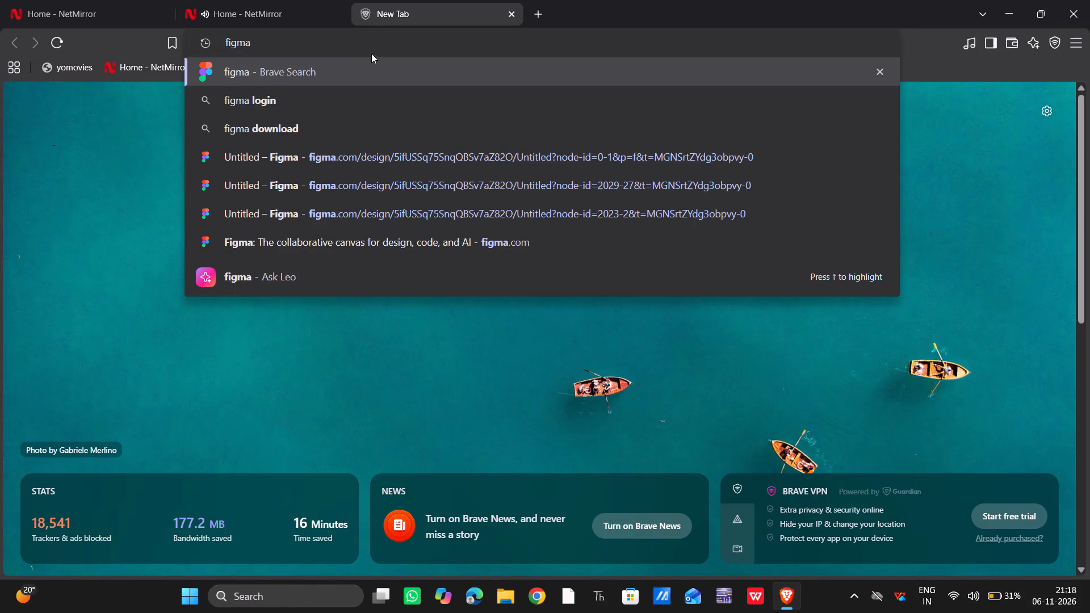
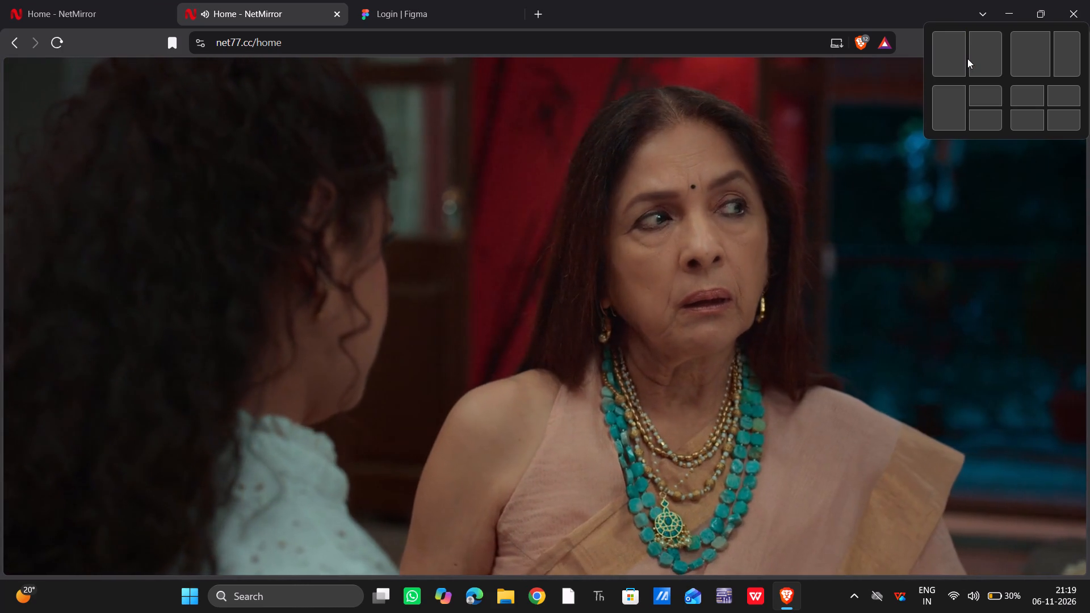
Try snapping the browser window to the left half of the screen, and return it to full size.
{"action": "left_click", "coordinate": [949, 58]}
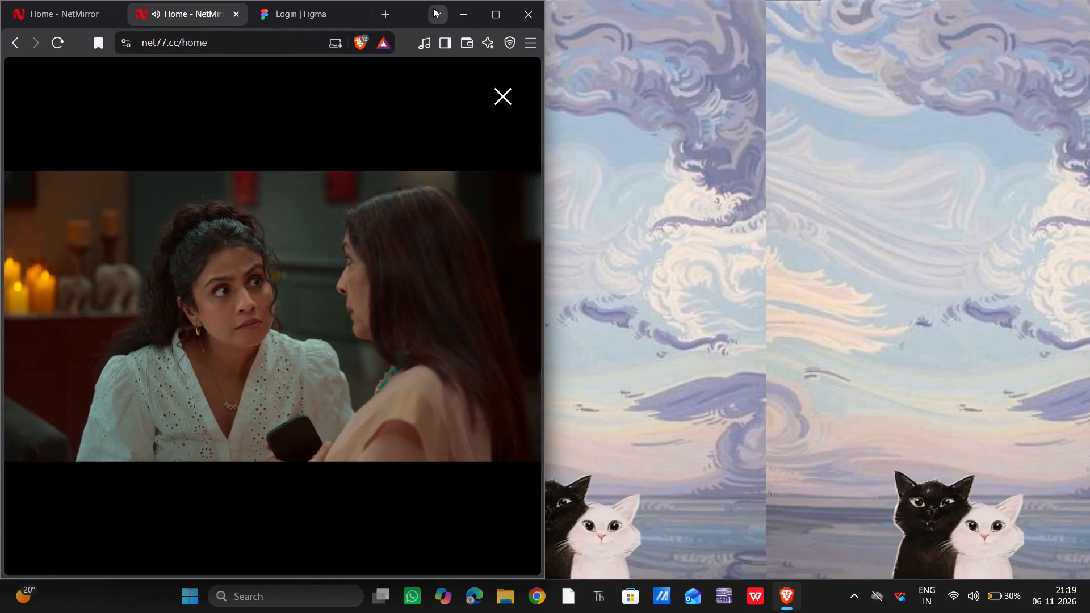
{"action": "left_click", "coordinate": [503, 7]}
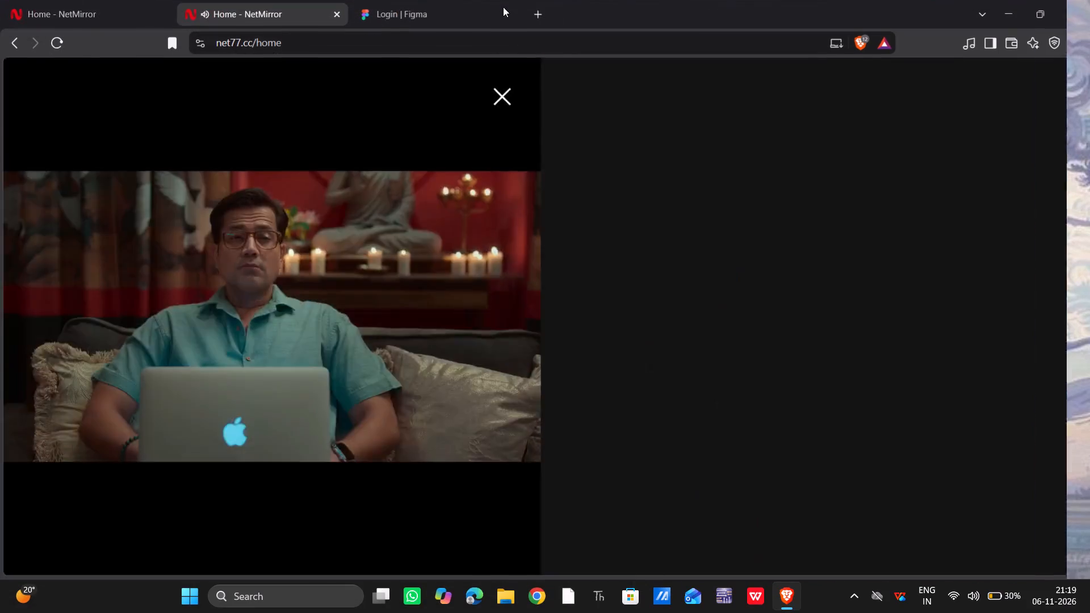
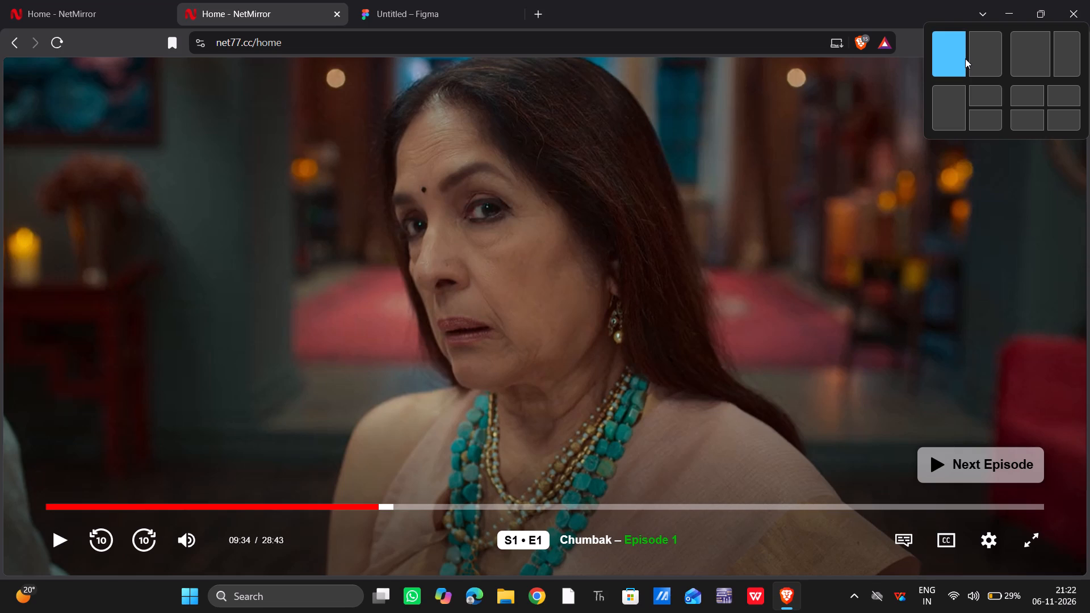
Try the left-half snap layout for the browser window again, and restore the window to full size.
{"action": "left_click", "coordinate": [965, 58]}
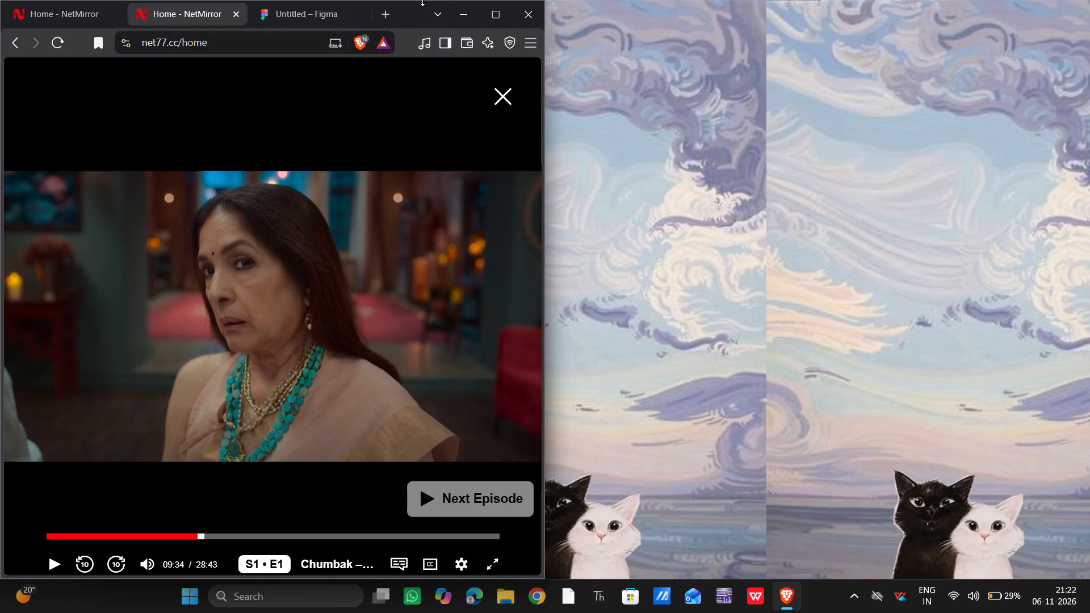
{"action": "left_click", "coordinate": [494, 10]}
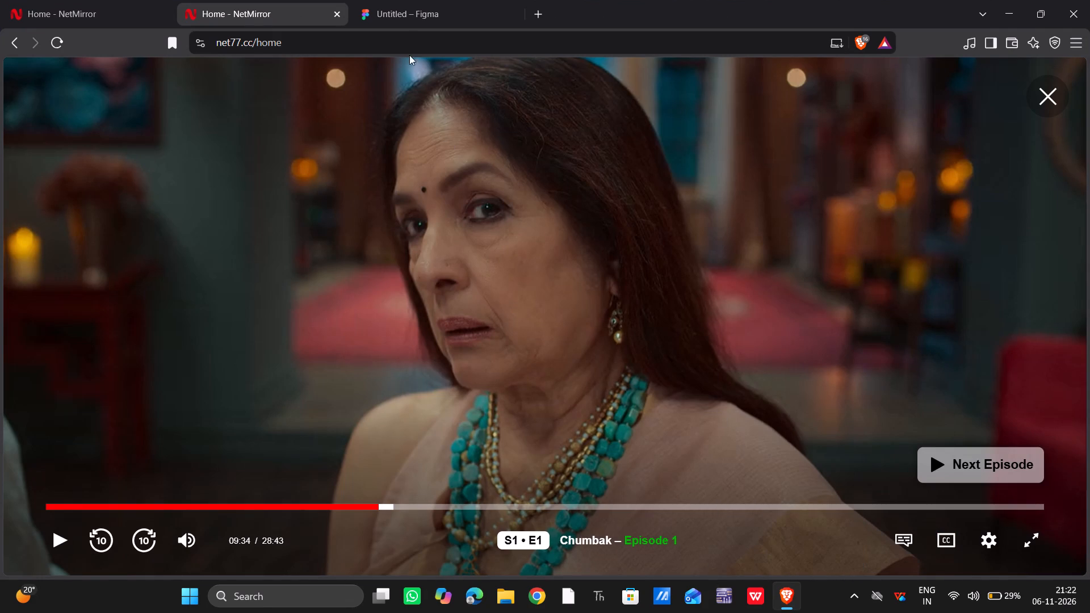
Switch from the video to the open Untitled Figma design file.
{"action": "left_click", "coordinate": [399, 16]}
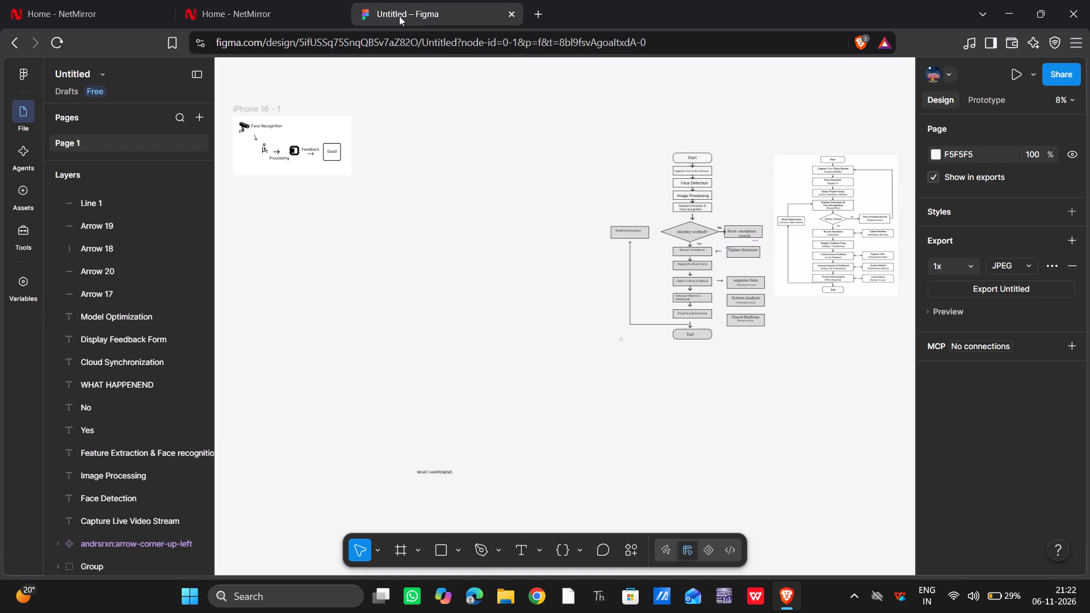
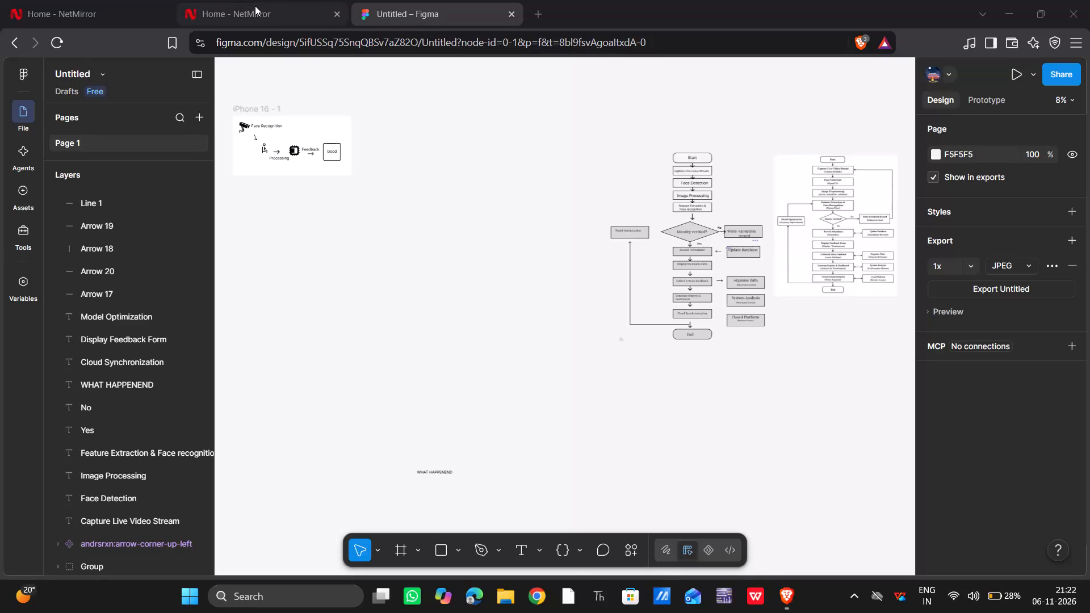
Switch back to the NetMirror page with Chumbak Episode 1 and resume the paused video.
{"action": "left_click", "coordinate": [255, 6]}
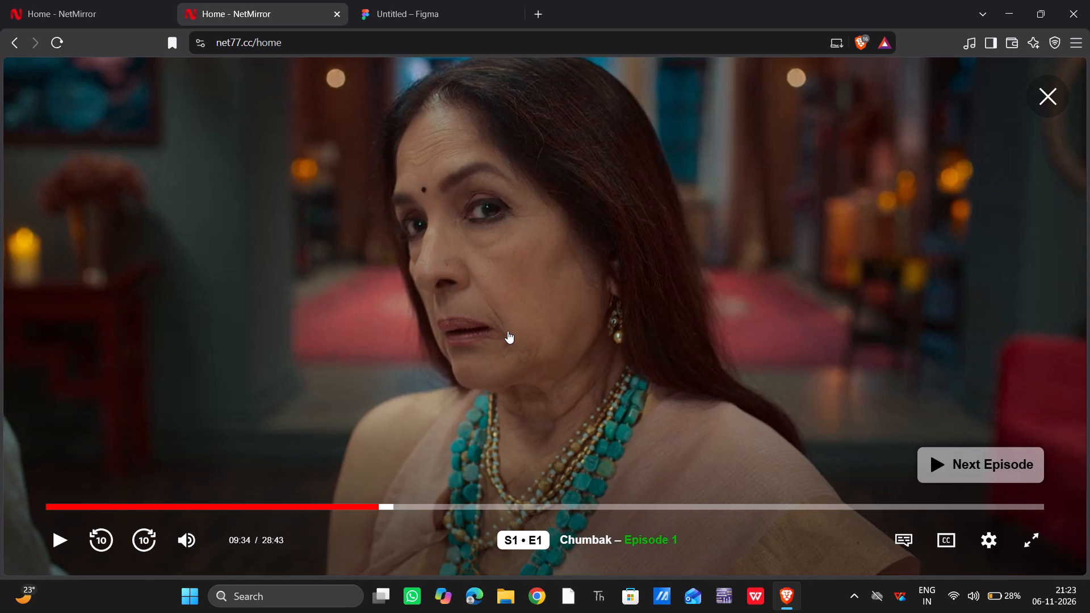
{"action": "left_click", "coordinate": [546, 268]}
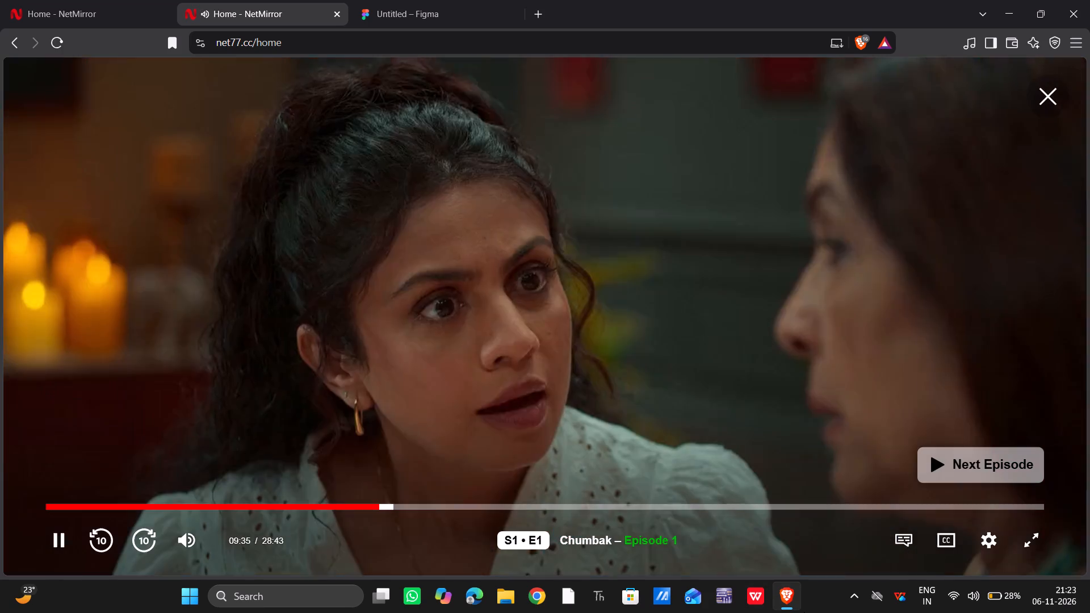
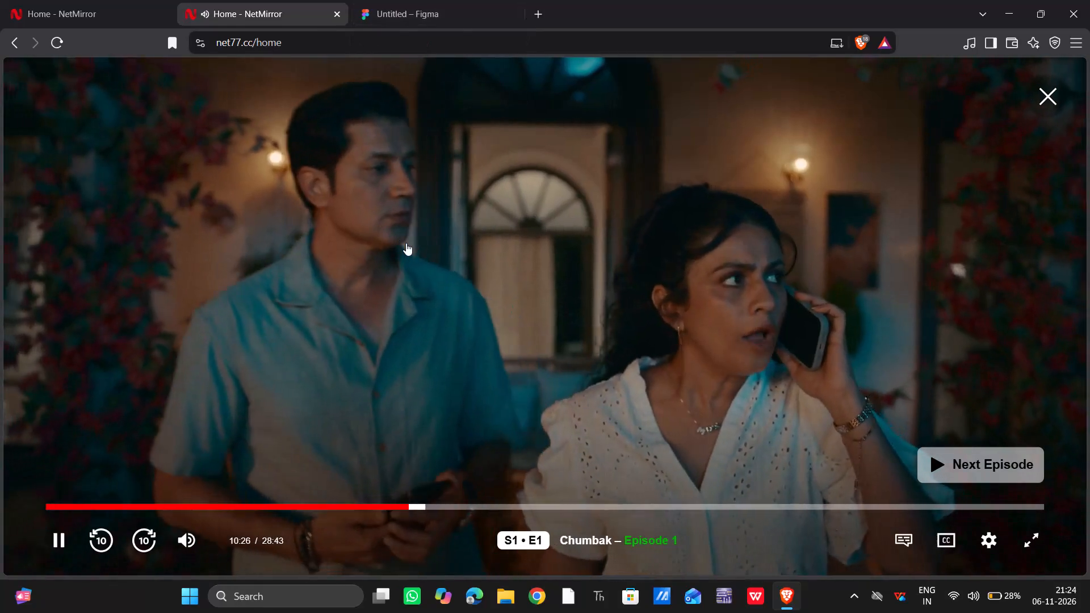
Pause Episode 1 of Chumbak.
{"action": "left_click", "coordinate": [406, 243]}
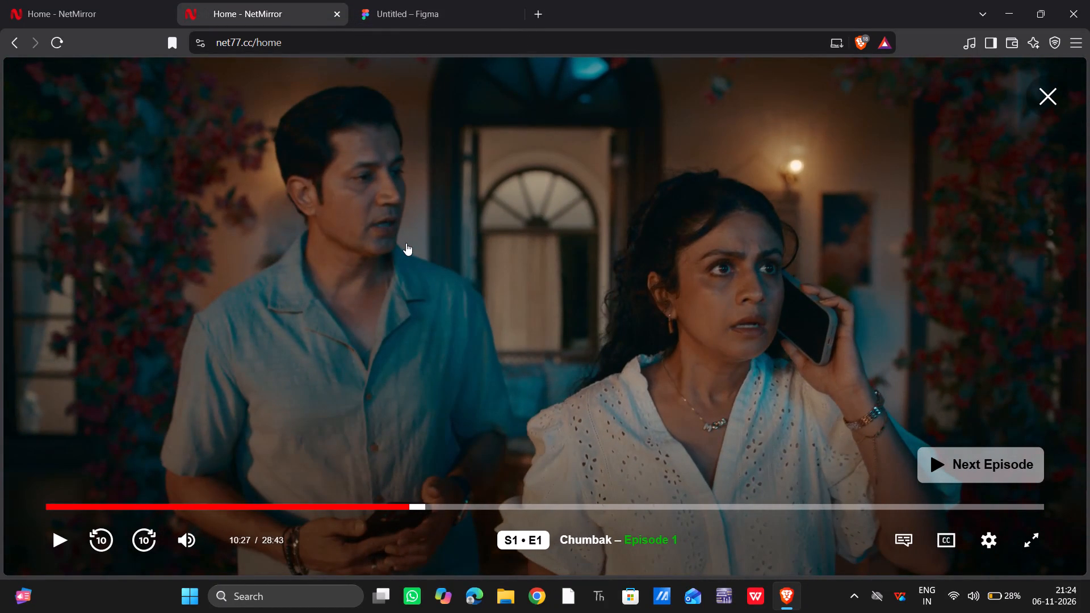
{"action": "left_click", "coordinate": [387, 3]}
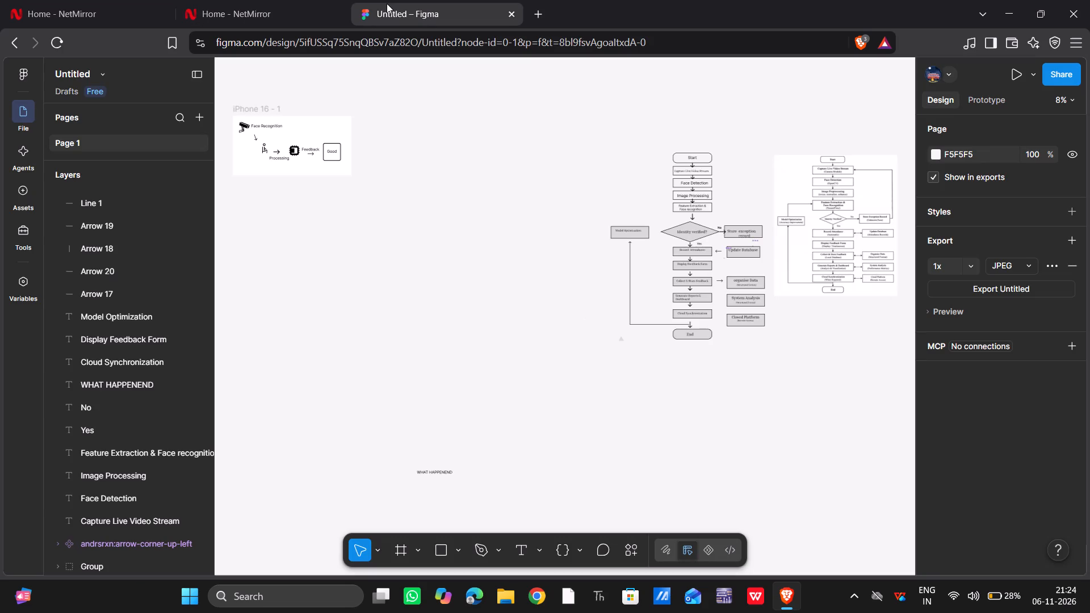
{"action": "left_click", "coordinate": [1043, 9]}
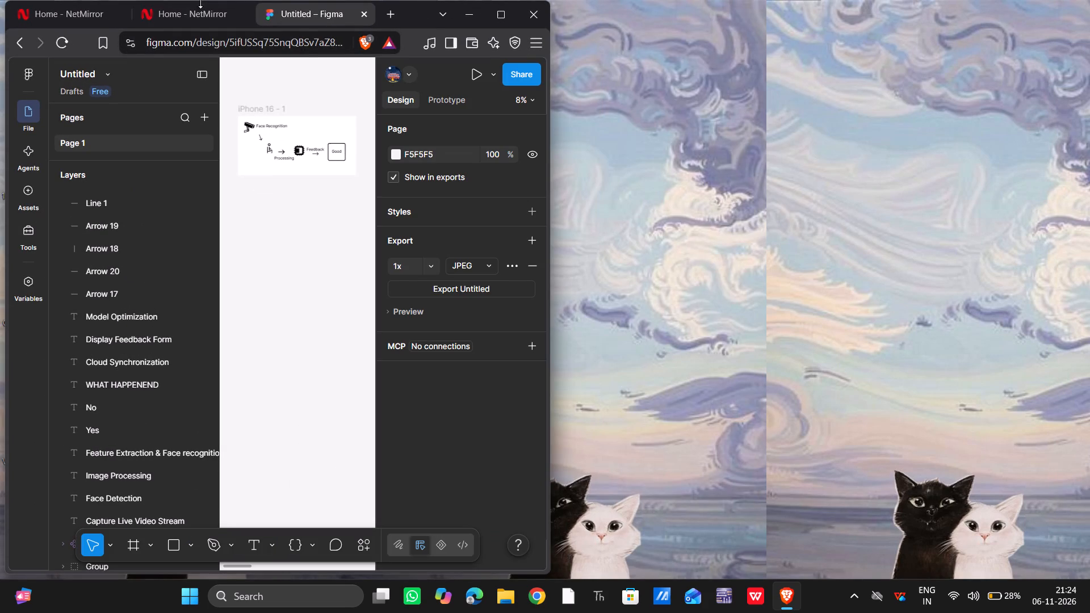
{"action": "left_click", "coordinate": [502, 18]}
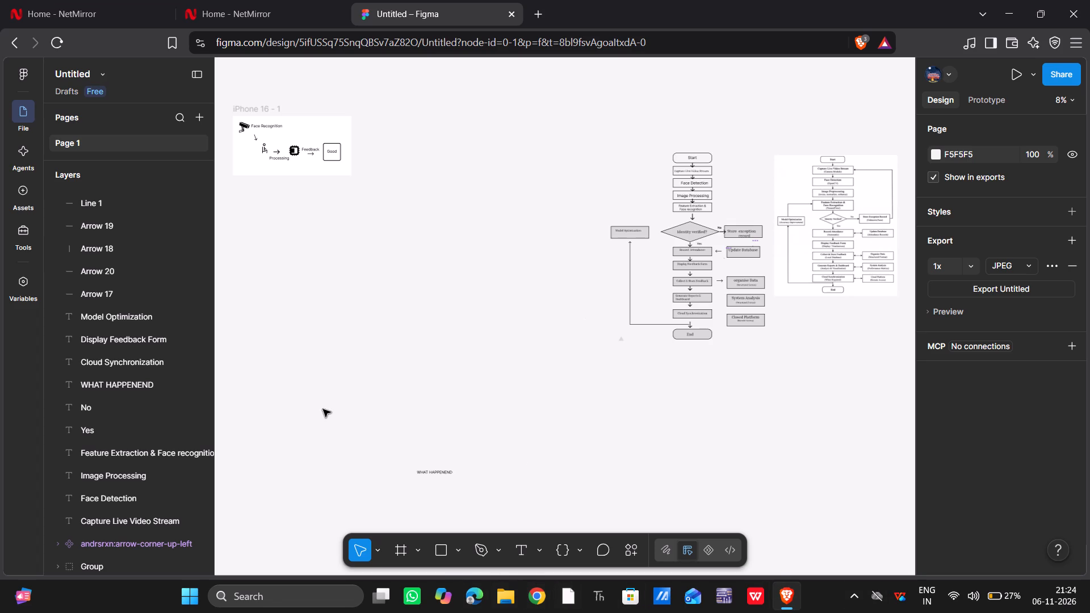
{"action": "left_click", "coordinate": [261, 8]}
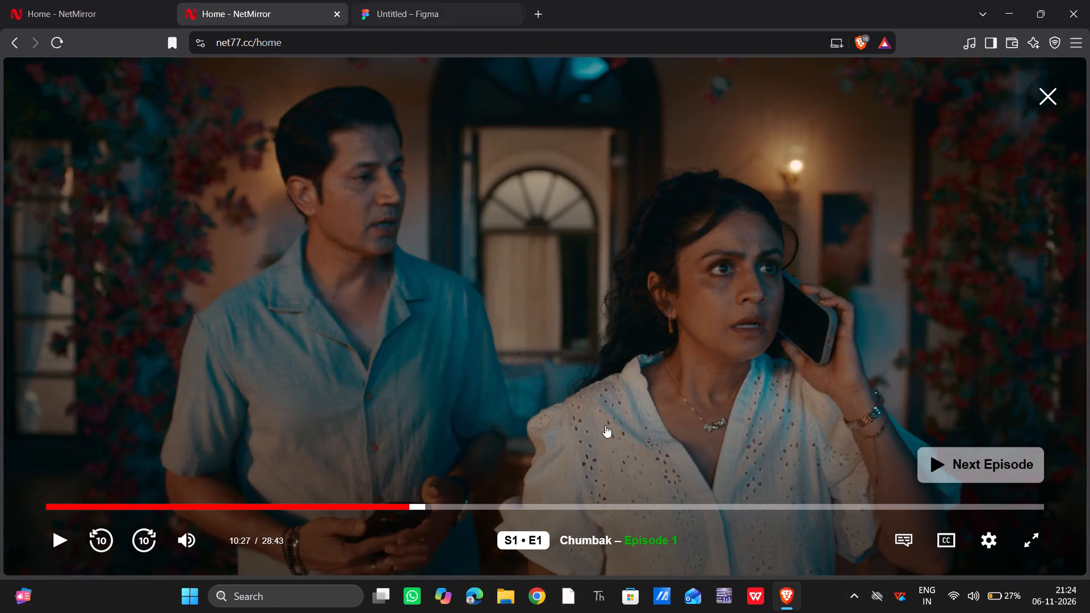
Switch to Google Chrome with the Your Chrome profile and open figma.com in the New Tab page.
{"action": "left_click", "coordinate": [540, 604]}
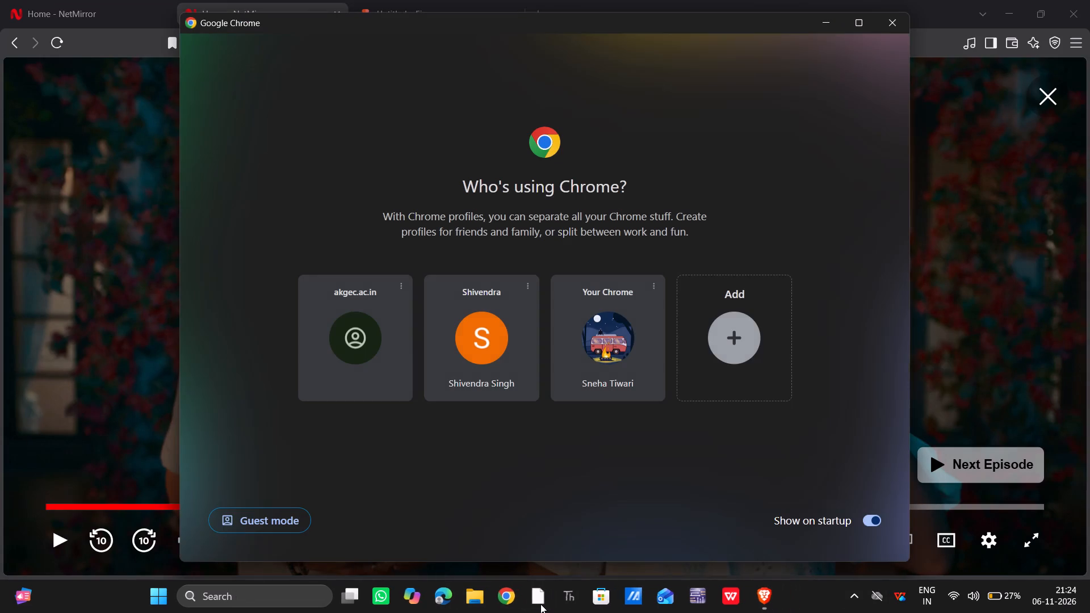
{"action": "left_click", "coordinate": [617, 338]}
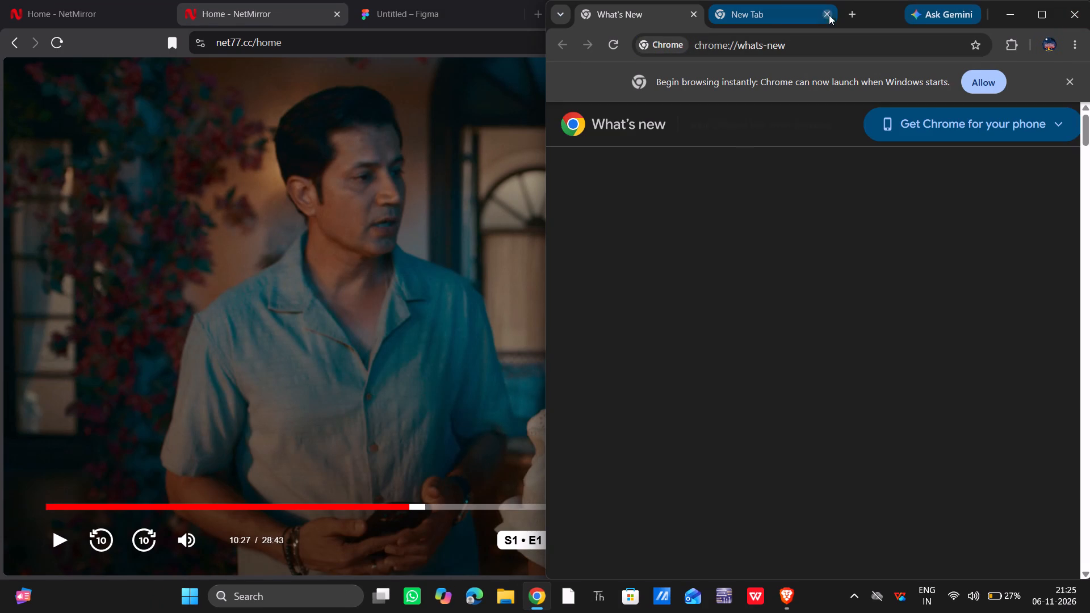
{"action": "left_click", "coordinate": [779, 11]}
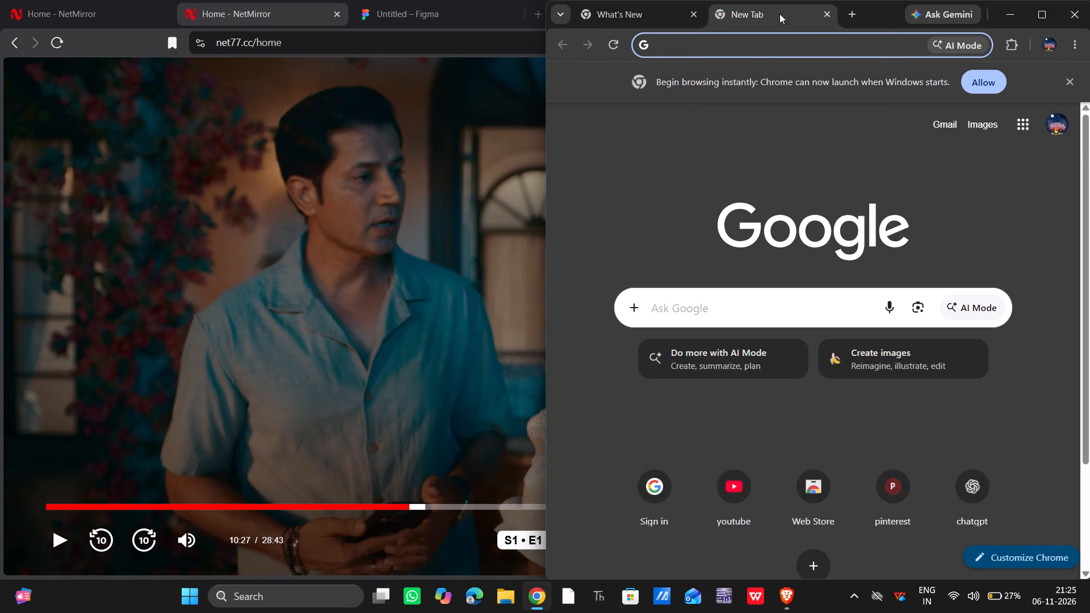
{"action": "left_click", "coordinate": [779, 39]}
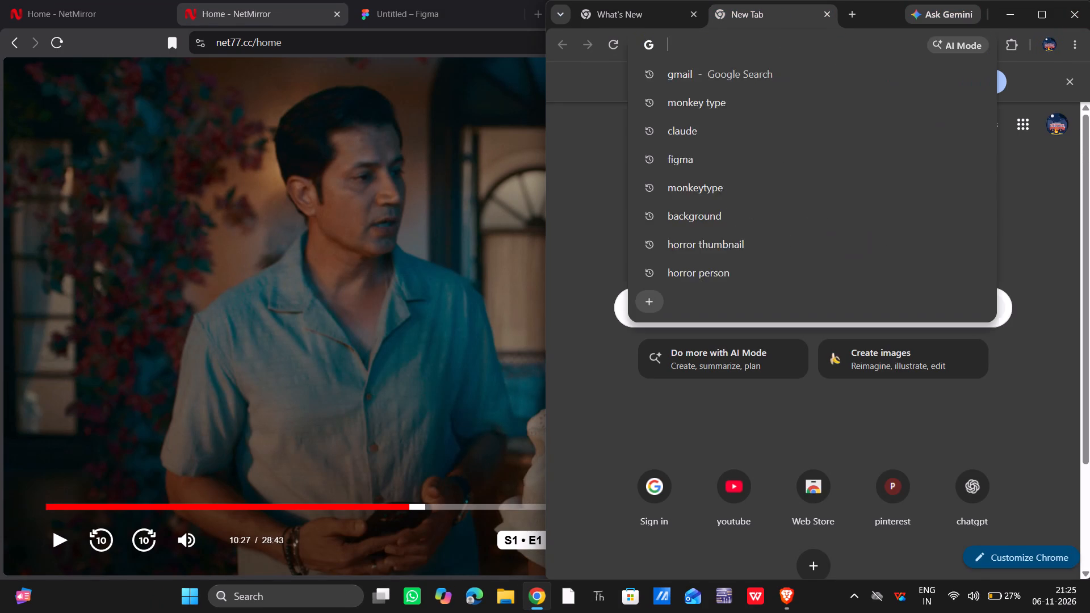
{"action": "type", "text": "figma"}
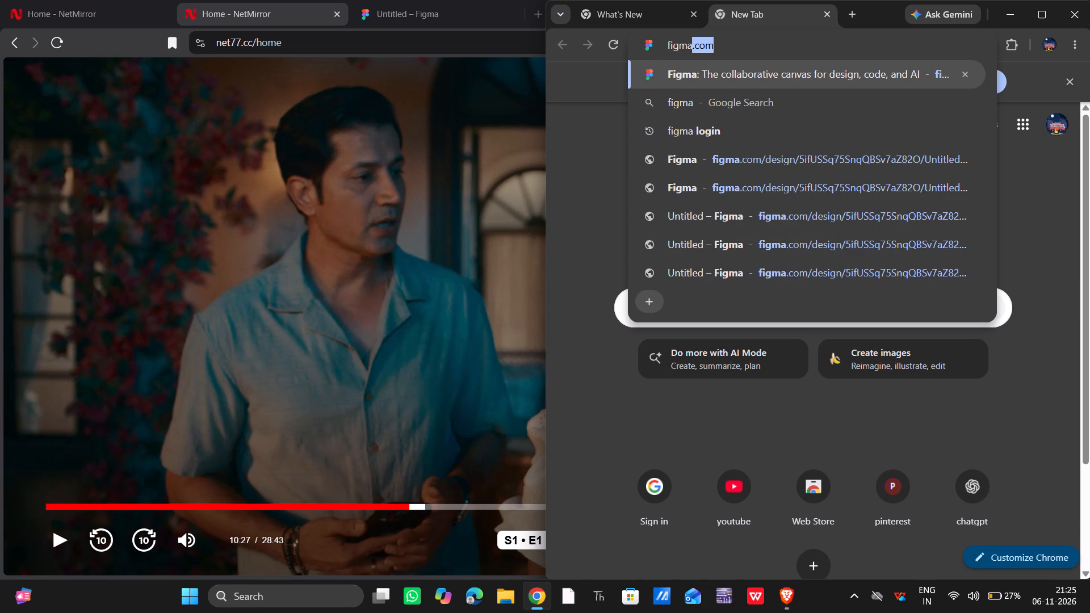
{"action": "key", "text": "Return"}
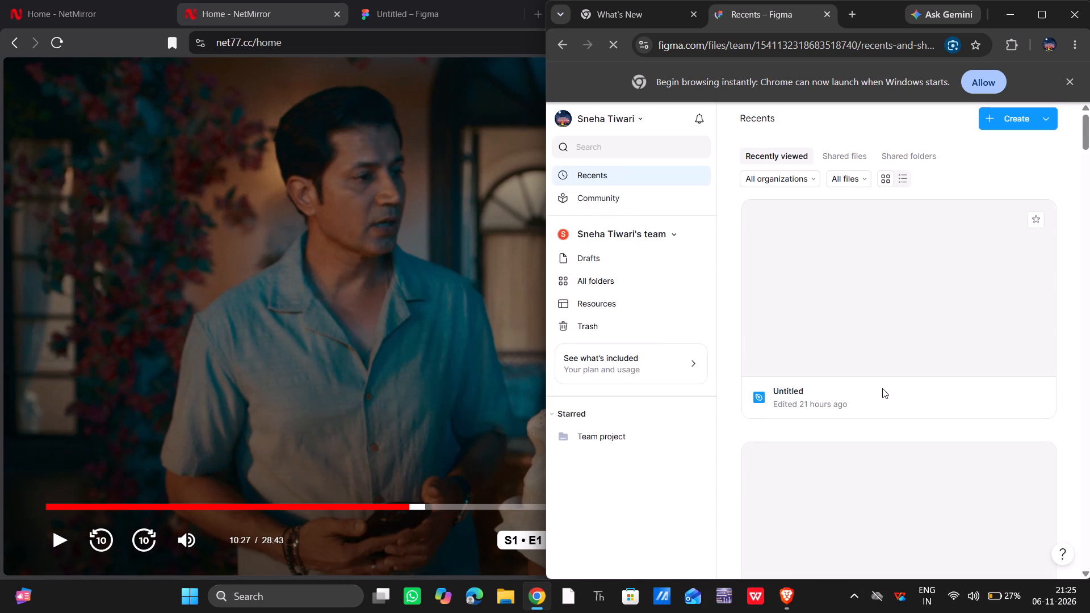
Arrange the two browser windows side by side, with the NetMirror video next to Figma.
{"action": "left_click", "coordinate": [1009, 18]}
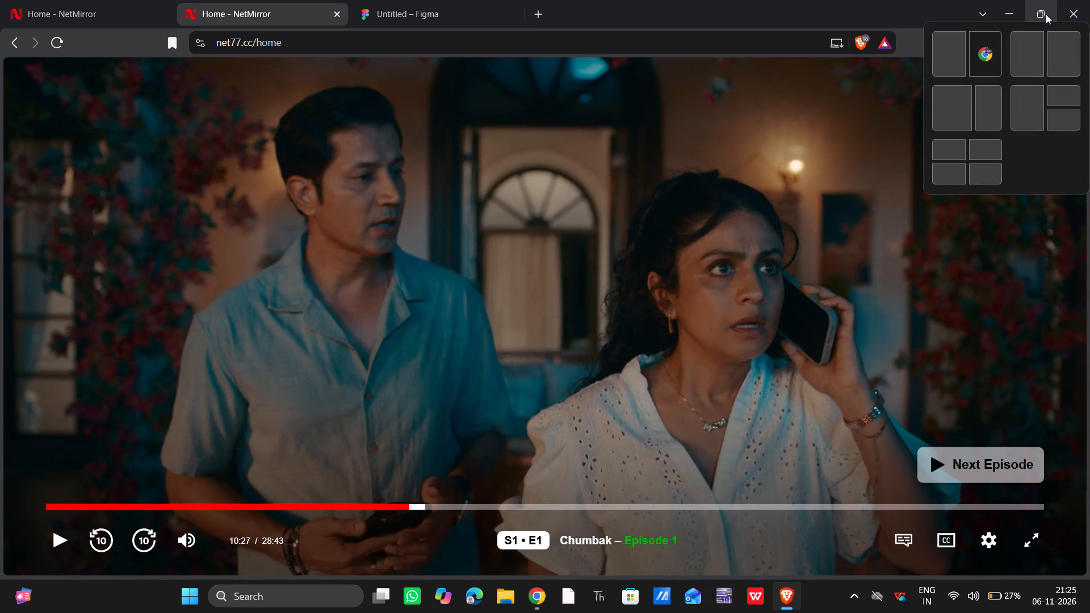
{"action": "left_click", "coordinate": [971, 48]}
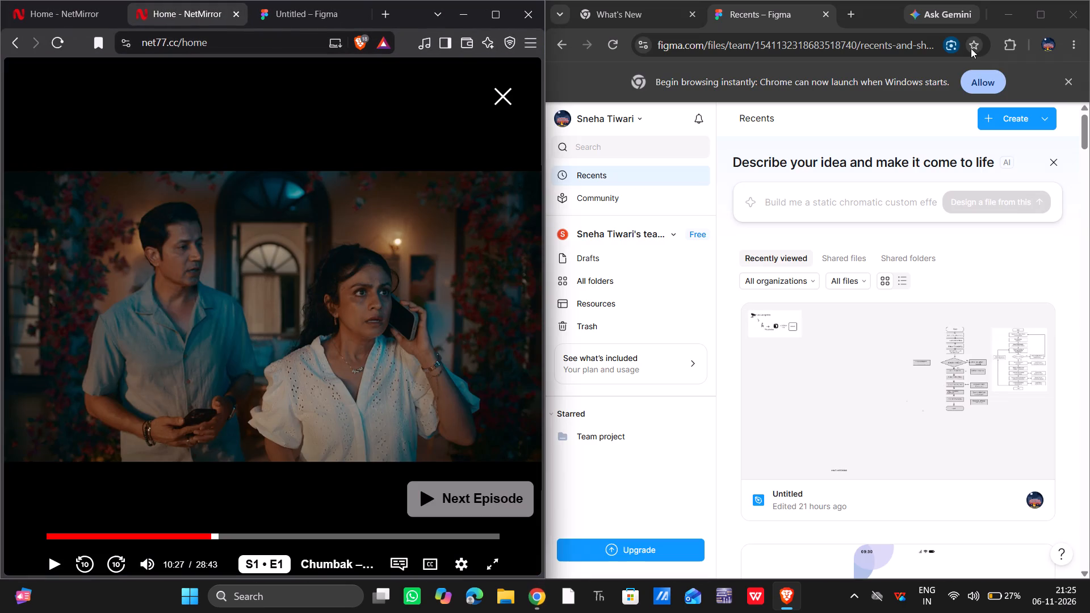
Open the Untitled flowchart file from Figma's recently viewed files.
{"action": "scroll", "coordinate": [849, 427], "scroll_direction": "down", "scroll_amount": 1}
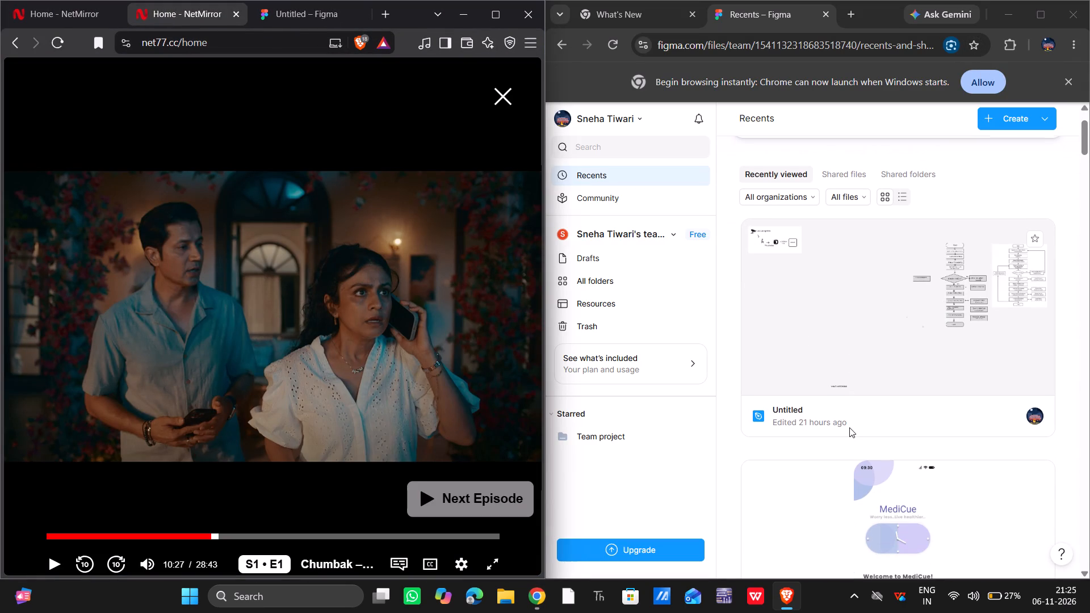
{"action": "scroll", "coordinate": [849, 427], "scroll_direction": "down", "scroll_amount": 1}
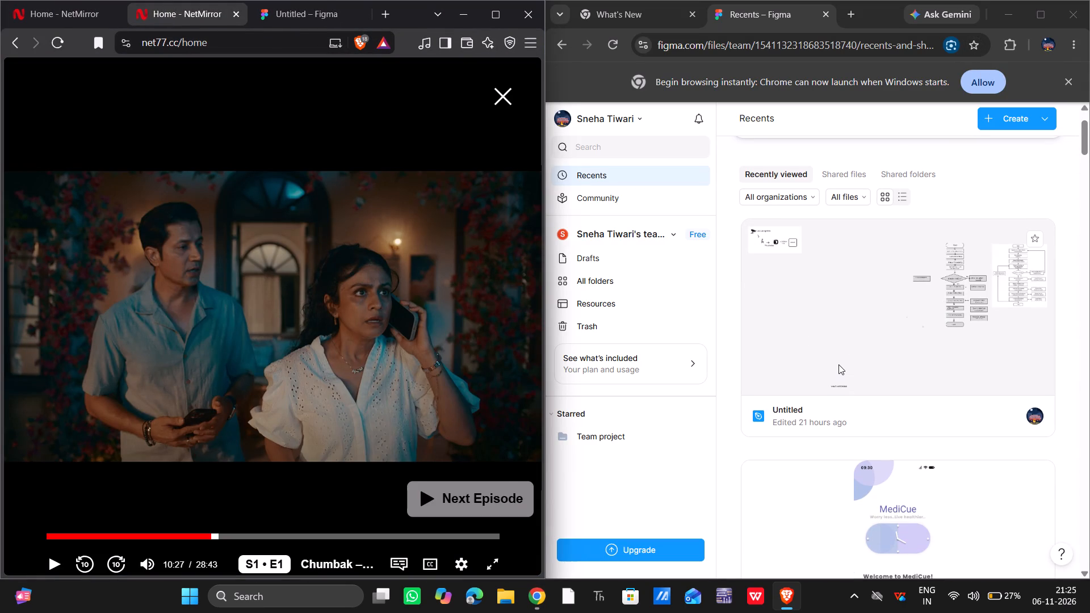
{"action": "double_click", "coordinate": [839, 364]}
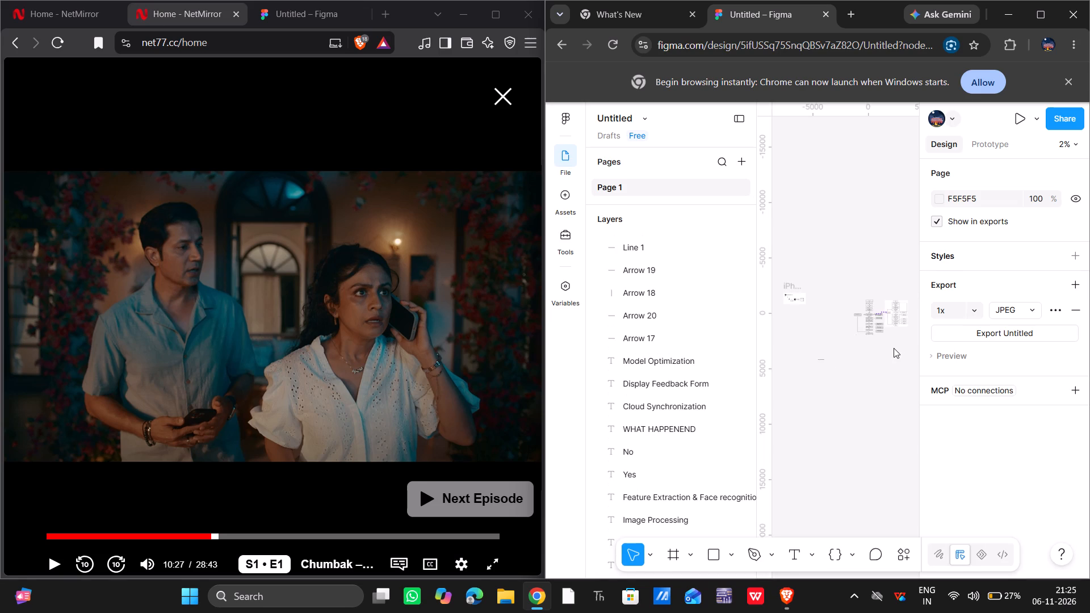
Examine the drawn flowchart and compare its boxes and connecting arrows with the reference flowchart image beside it.
{"action": "scroll", "coordinate": [881, 341], "scroll_direction": "right", "scroll_amount": 1}
{"action": "scroll", "coordinate": [881, 341], "scroll_direction": "left", "scroll_amount": 2}
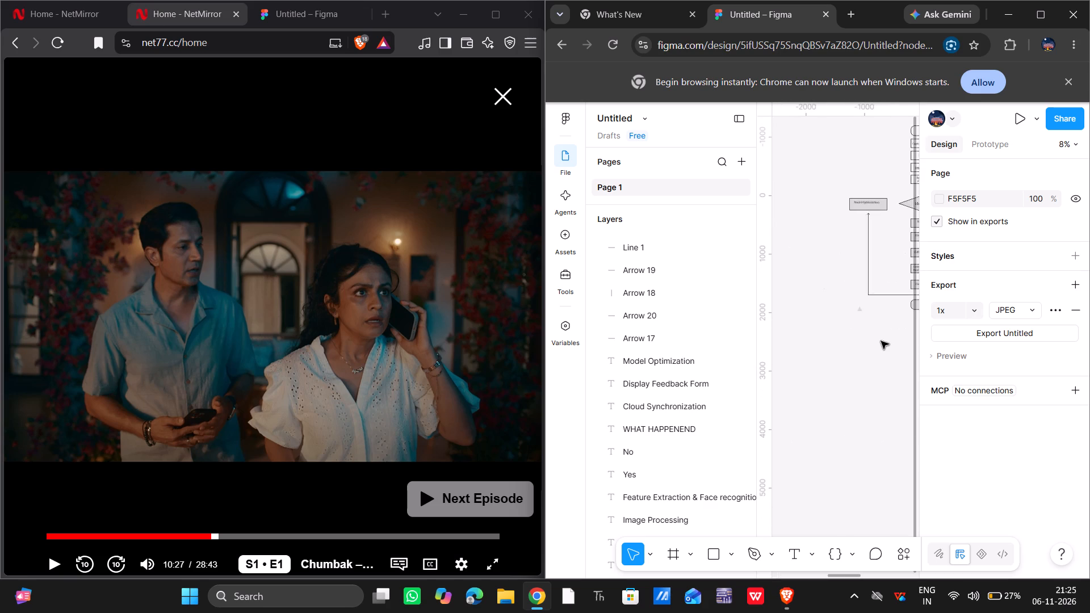
{"action": "scroll", "coordinate": [881, 341], "scroll_direction": "left", "scroll_amount": 2}
{"action": "scroll", "coordinate": [881, 341], "scroll_direction": "right", "scroll_amount": 1}
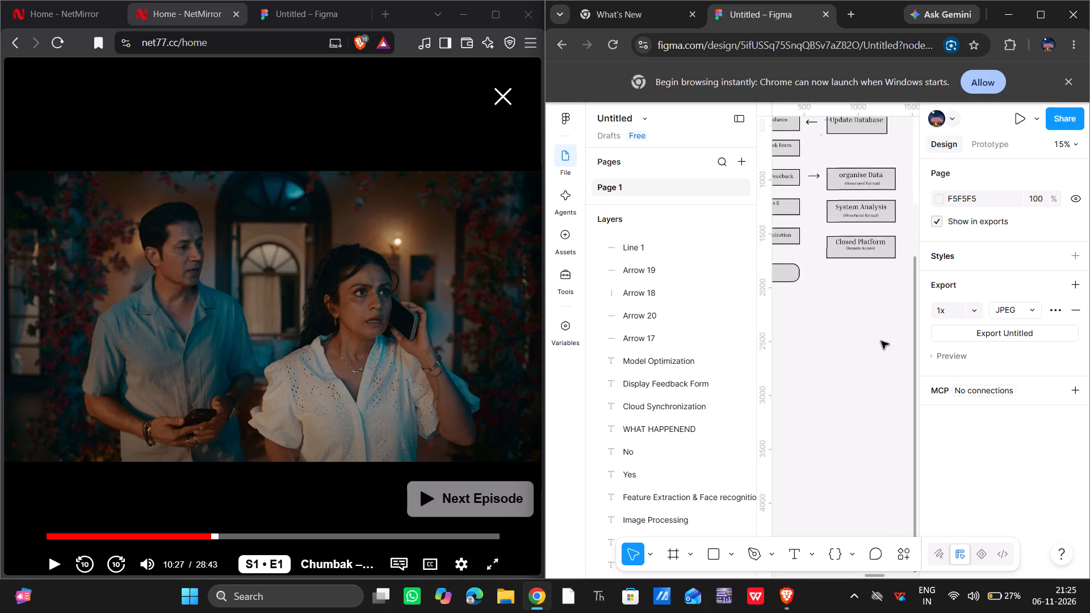
{"action": "scroll", "coordinate": [881, 341], "scroll_direction": "right", "scroll_amount": 1}
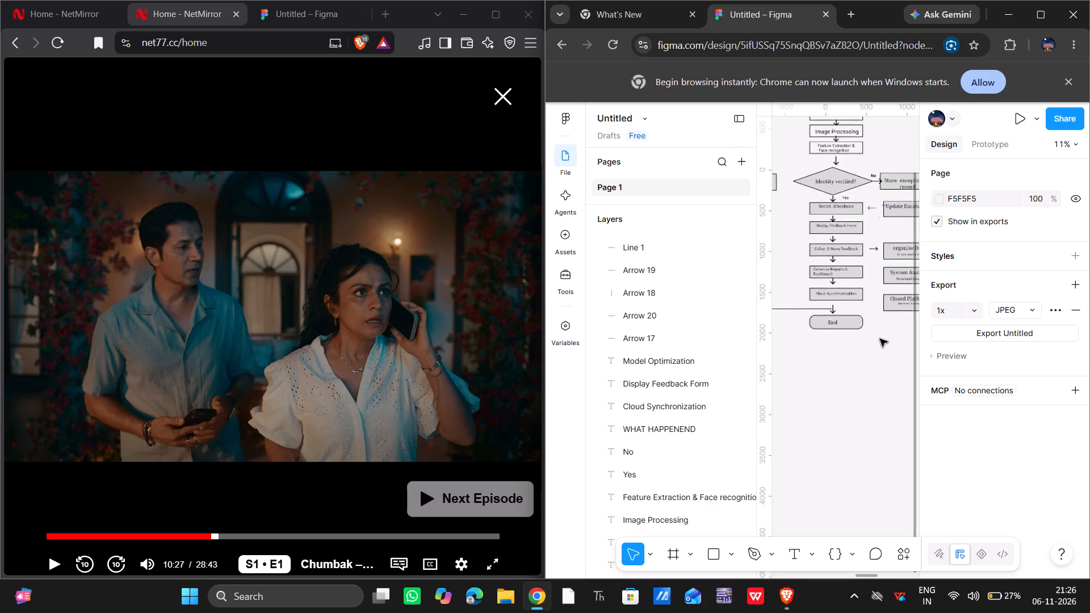
{"action": "scroll", "coordinate": [880, 339], "scroll_direction": "left", "scroll_amount": 1}
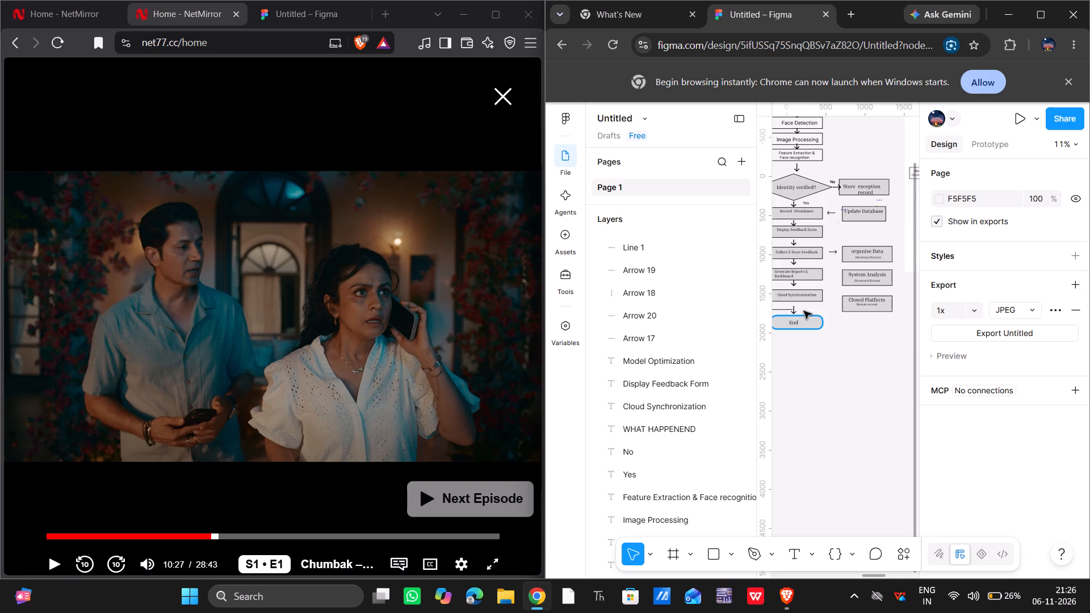
{"action": "scroll", "coordinate": [814, 297], "scroll_direction": "up", "scroll_amount": 1}
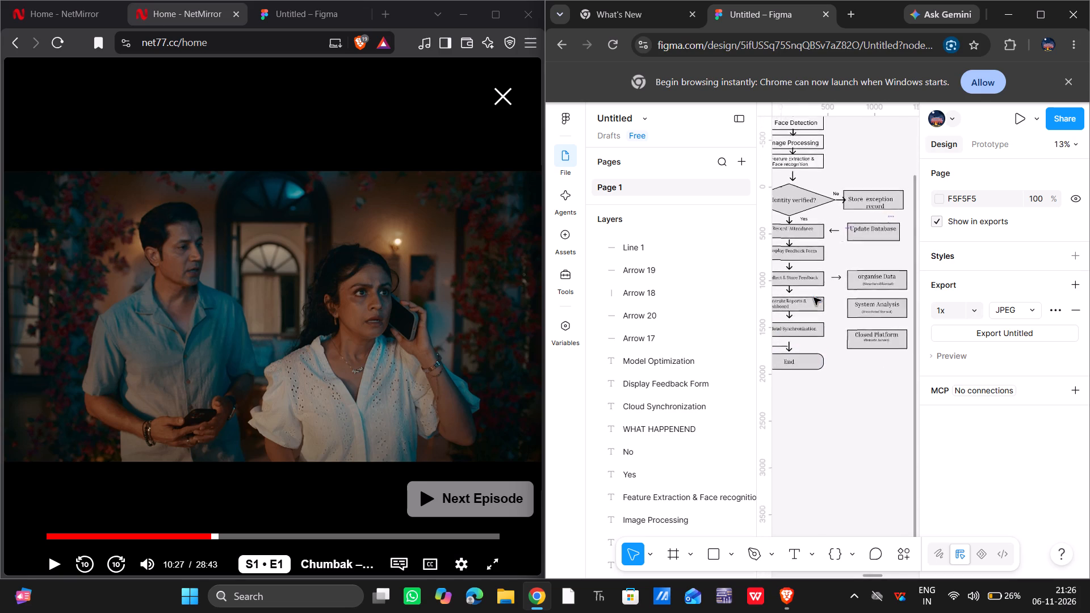
{"action": "scroll", "coordinate": [814, 297], "scroll_direction": "left", "scroll_amount": 1}
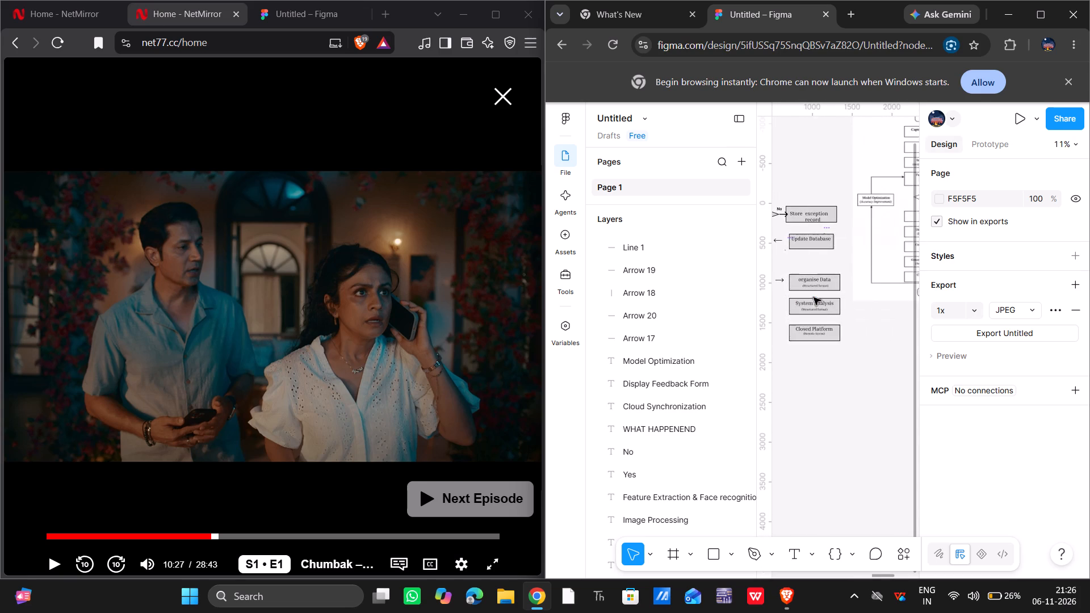
{"action": "scroll", "coordinate": [814, 297], "scroll_direction": "left", "scroll_amount": 1}
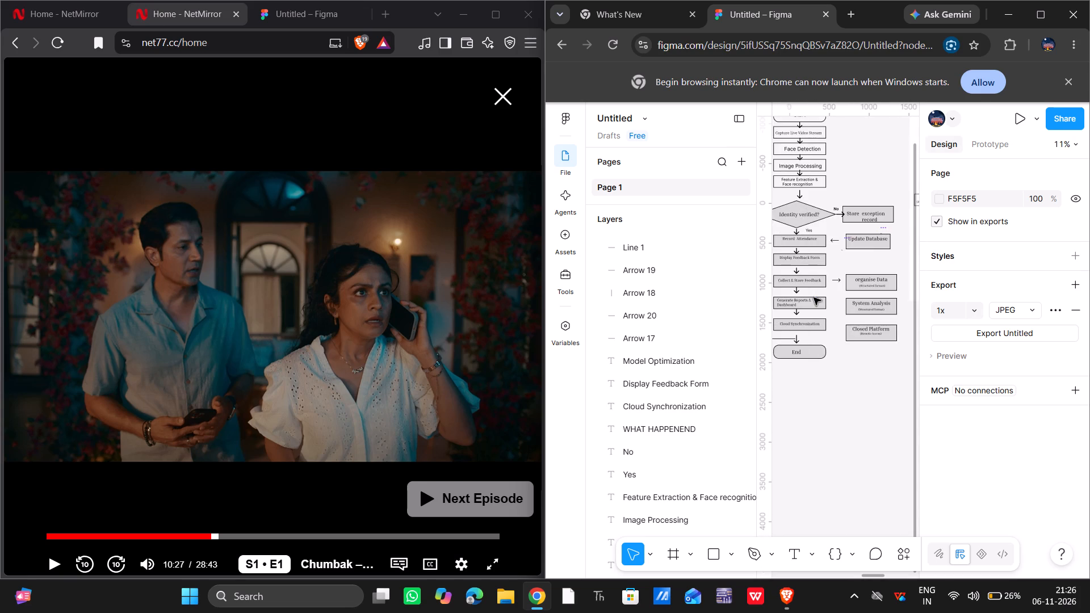
{"action": "scroll", "coordinate": [814, 297], "scroll_direction": "left", "scroll_amount": 1}
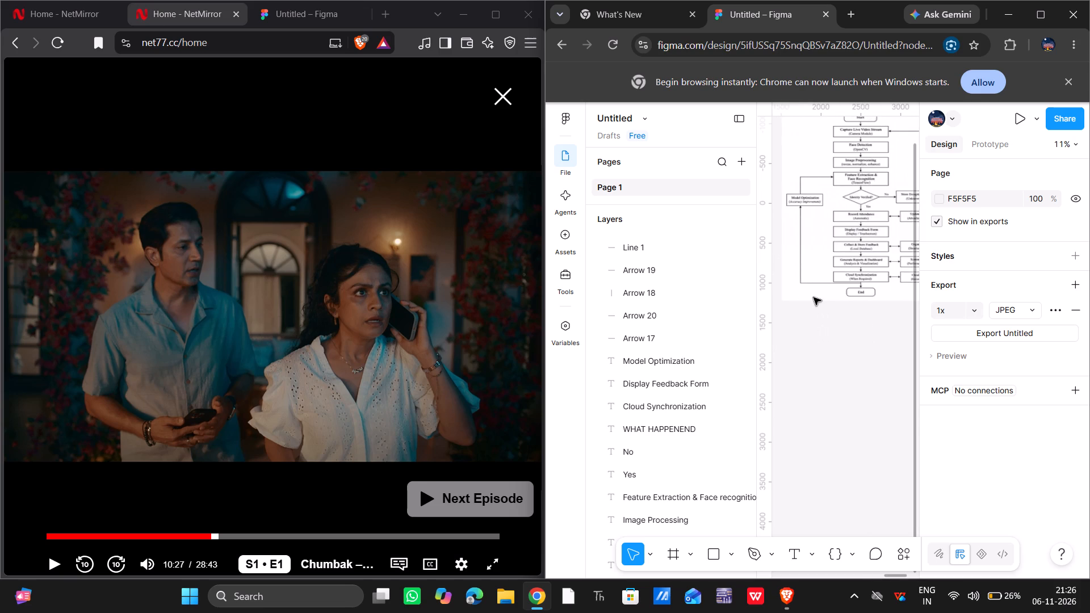
{"action": "scroll", "coordinate": [814, 297], "scroll_direction": "left", "scroll_amount": 1}
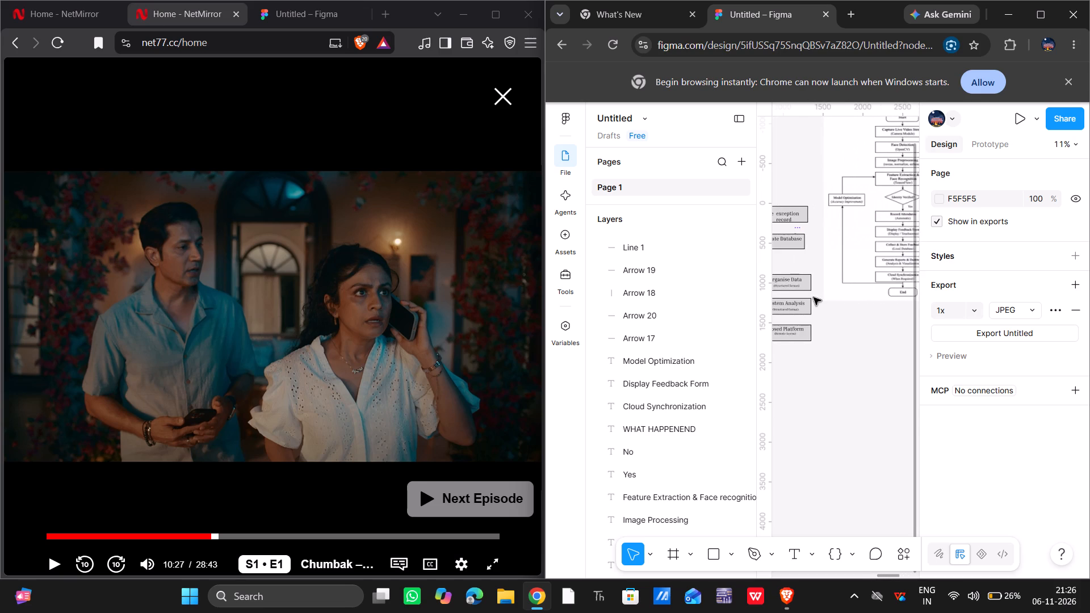
{"action": "scroll", "coordinate": [814, 297], "scroll_direction": "left", "scroll_amount": 1}
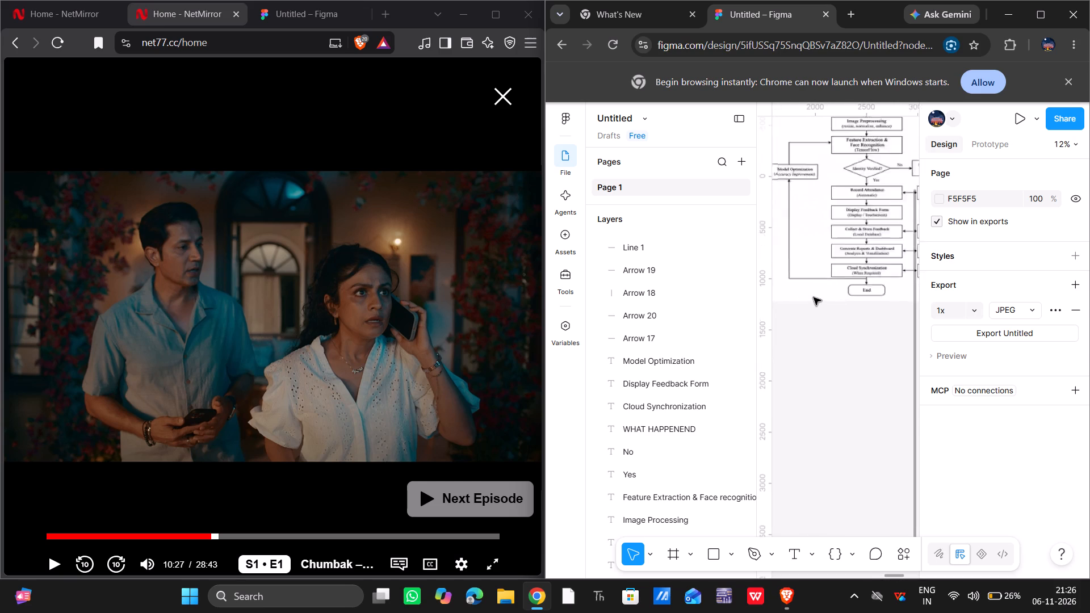
{"action": "scroll", "coordinate": [814, 297], "scroll_direction": "left", "scroll_amount": 1}
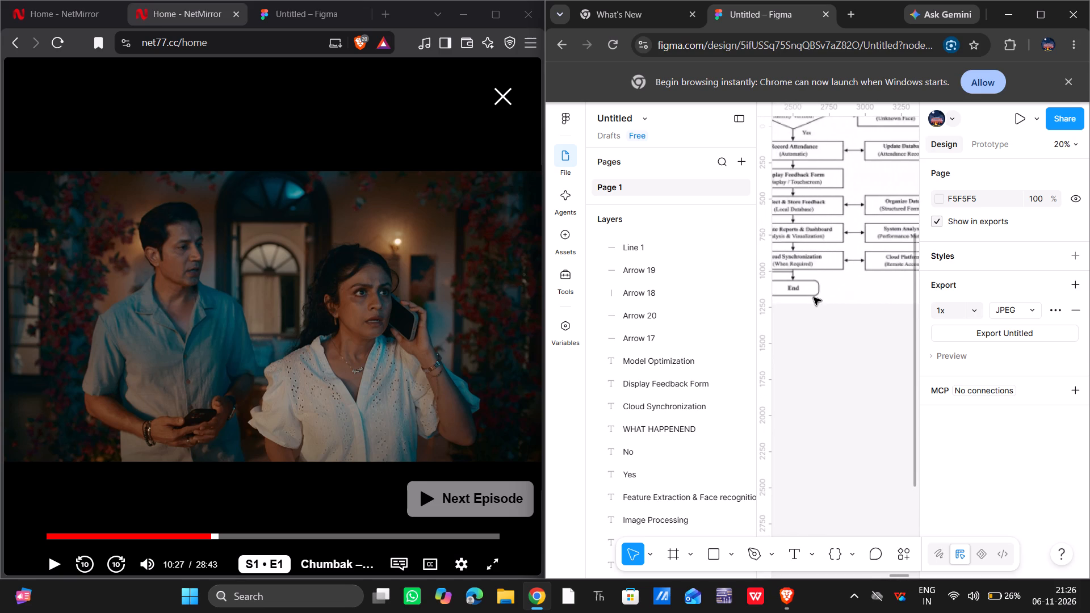
{"action": "scroll", "coordinate": [814, 297], "scroll_direction": "left", "scroll_amount": 1}
{"action": "scroll", "coordinate": [814, 297], "scroll_direction": "right", "scroll_amount": 1}
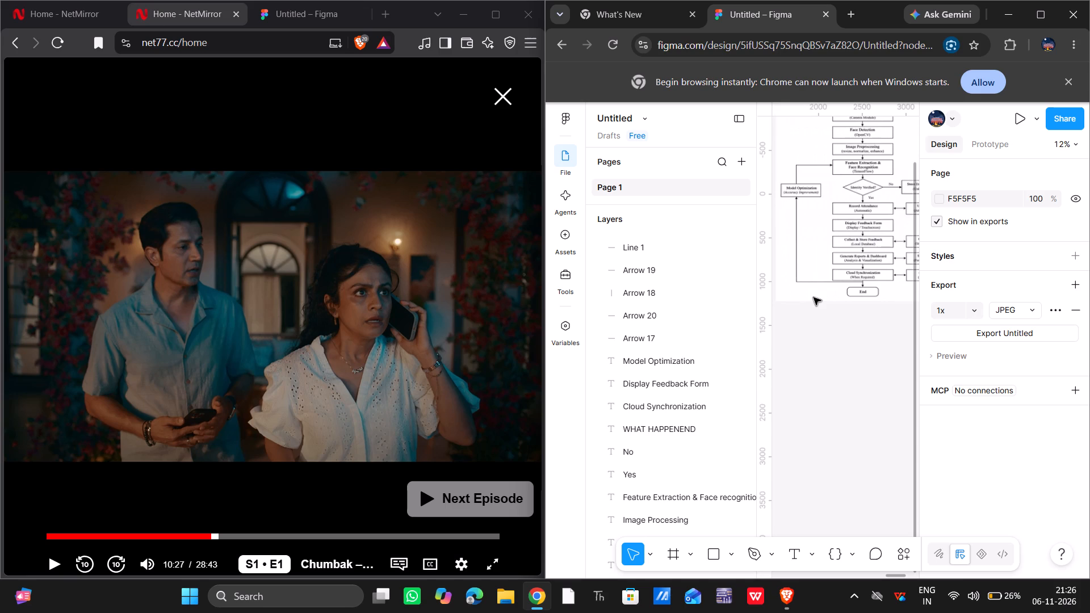
{"action": "scroll", "coordinate": [814, 297], "scroll_direction": "right", "scroll_amount": 1}
{"action": "scroll", "coordinate": [832, 257], "scroll_direction": "left", "scroll_amount": 1}
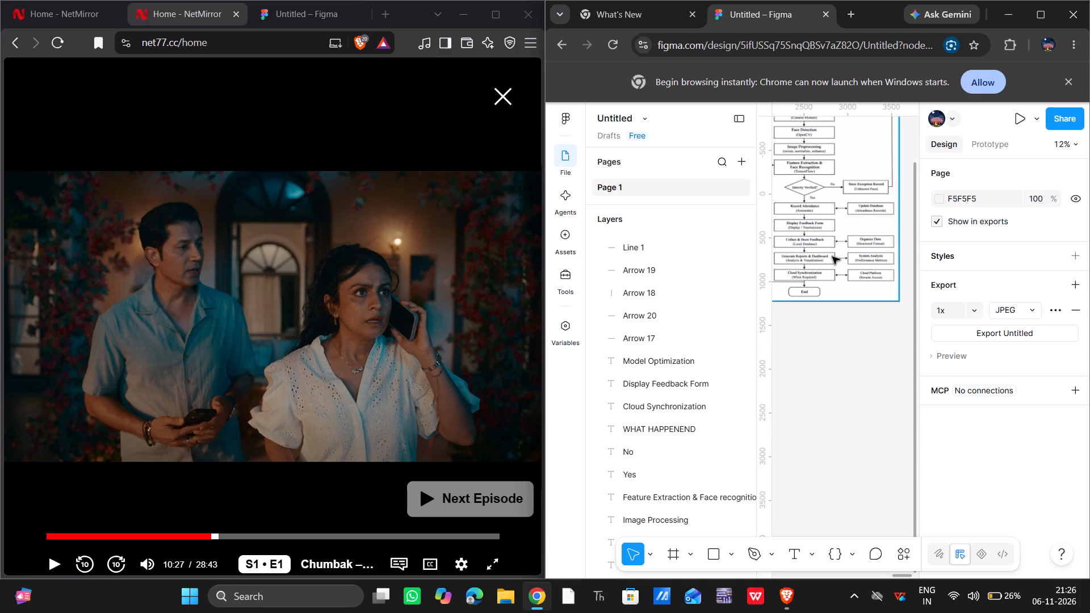
{"action": "scroll", "coordinate": [832, 257], "scroll_direction": "right", "scroll_amount": 1}
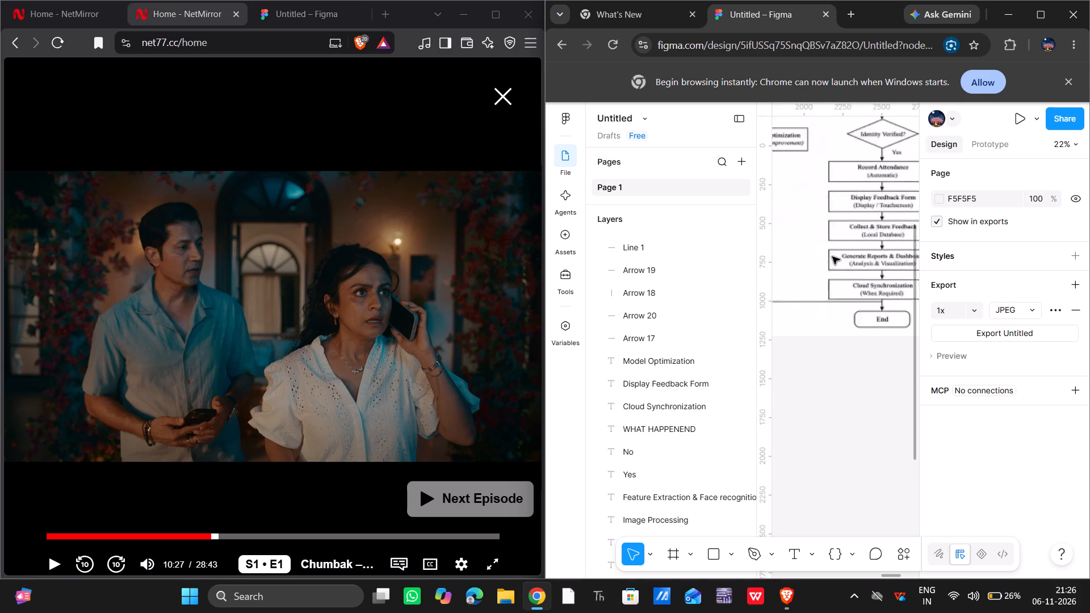
{"action": "scroll", "coordinate": [832, 257], "scroll_direction": "right", "scroll_amount": 2}
{"action": "scroll", "coordinate": [832, 257], "scroll_direction": "down", "scroll_amount": 1}
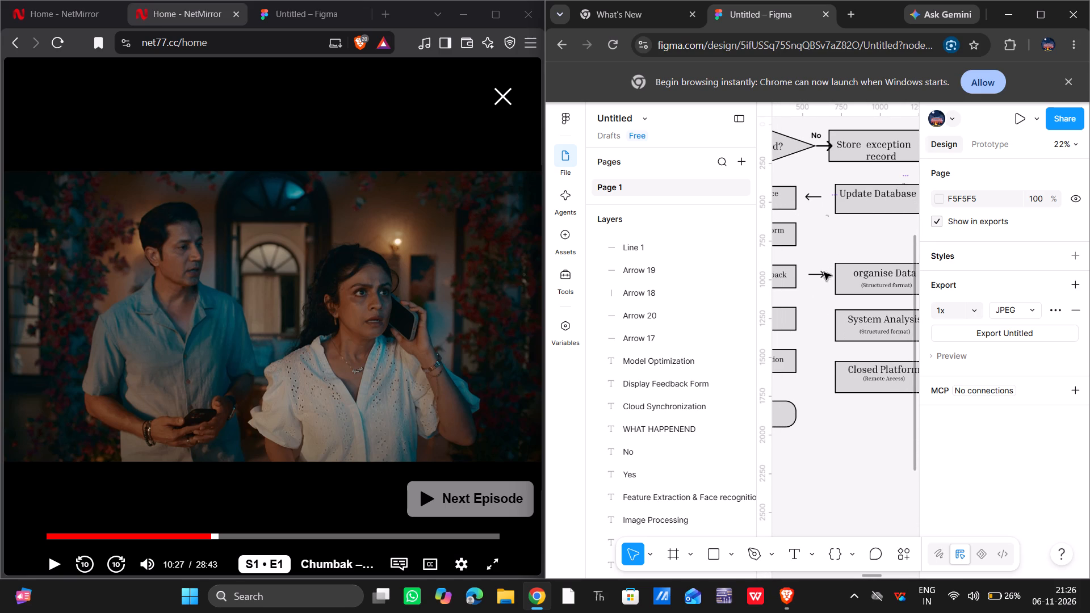
Move the spare right-pointing arrow from the organise Data row up to the Update Database row, pairing it with the left-pointing arrow as a double-headed connector.
{"action": "left_click", "coordinate": [821, 274]}
{"action": "right_click_drag", "start_coordinate": [821, 274], "coordinate": [823, 241]}
{"action": "left_click_drag", "start_coordinate": [823, 241], "coordinate": [820, 205]}
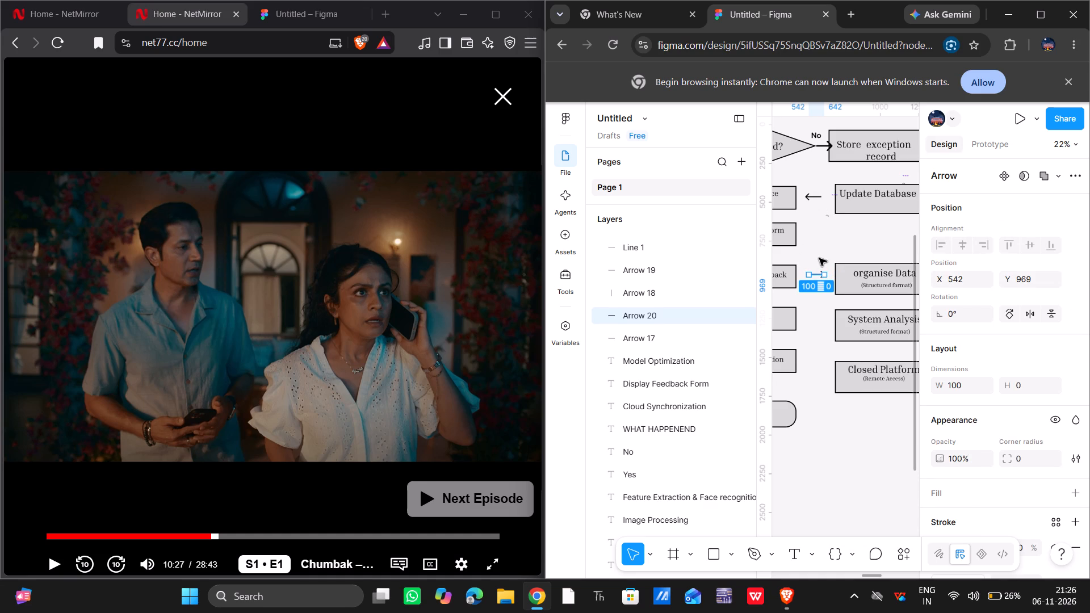
{"action": "left_click", "coordinate": [819, 258]}
{"action": "left_click", "coordinate": [819, 277]}
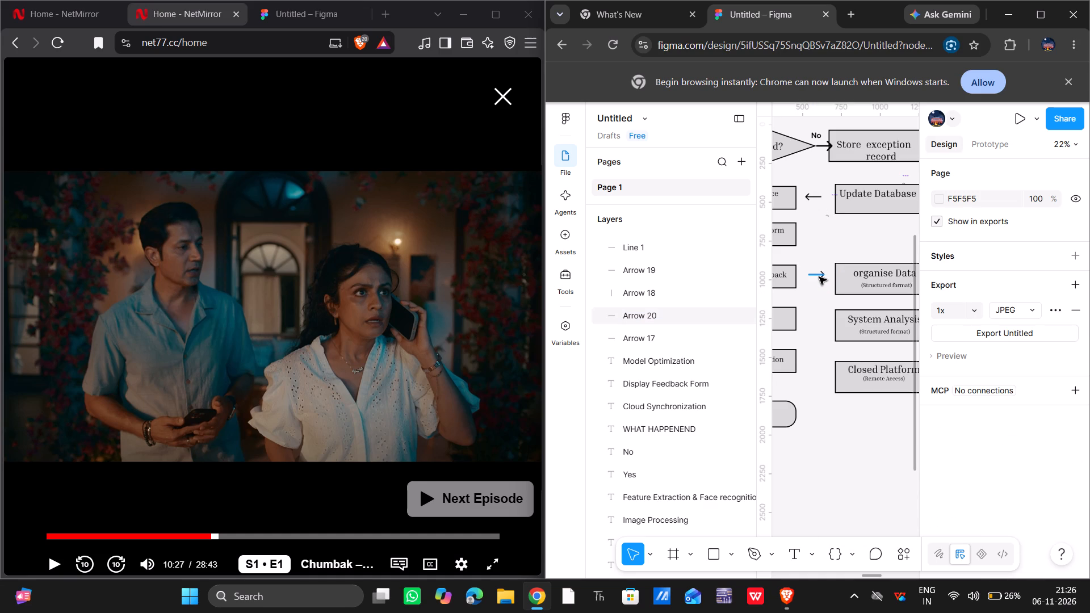
{"action": "left_click_drag", "start_coordinate": [820, 274], "coordinate": [819, 213]}
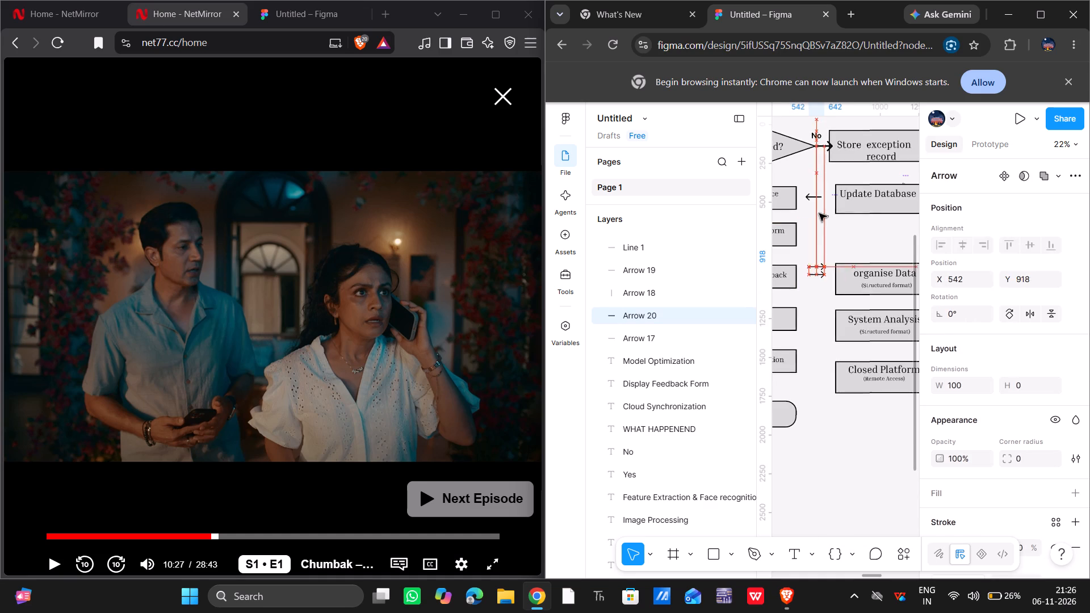
{"action": "left_click_drag", "start_coordinate": [819, 213], "coordinate": [820, 196]}
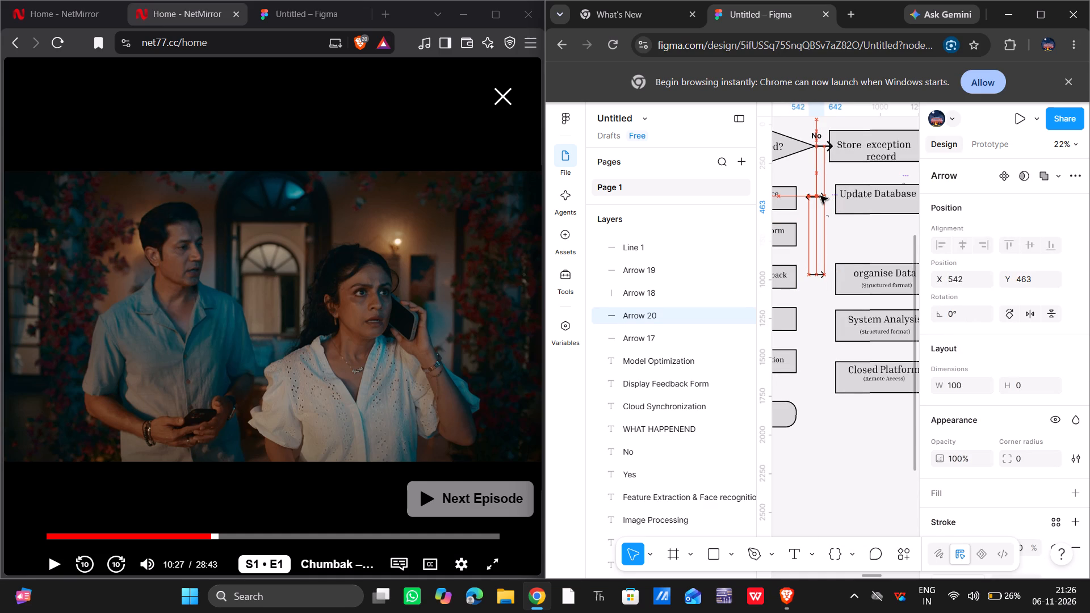
{"action": "left_click", "coordinate": [840, 226]}
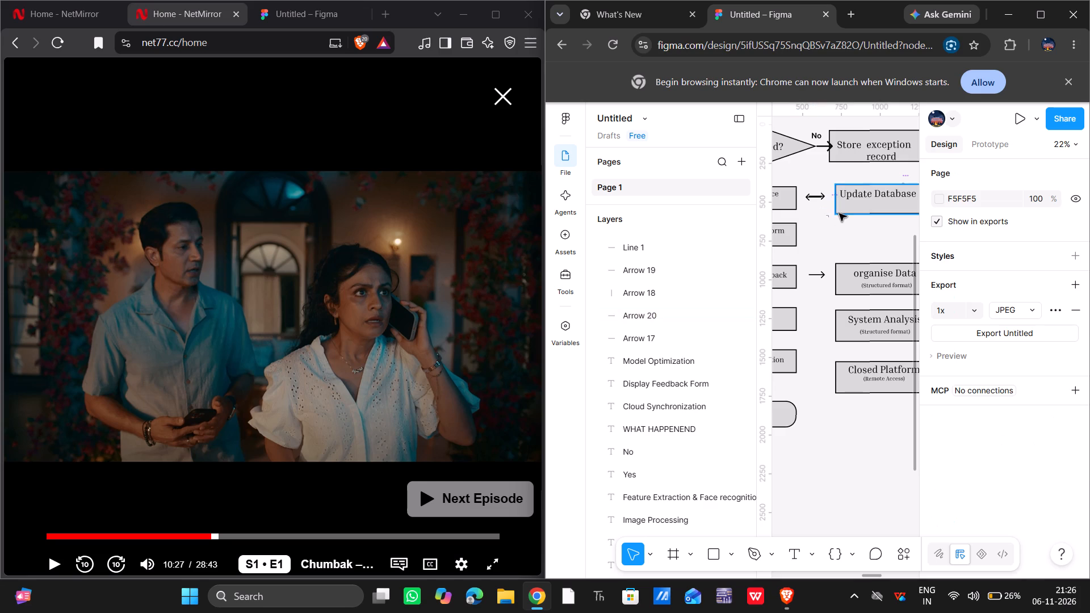
{"action": "left_click", "coordinate": [821, 196]}
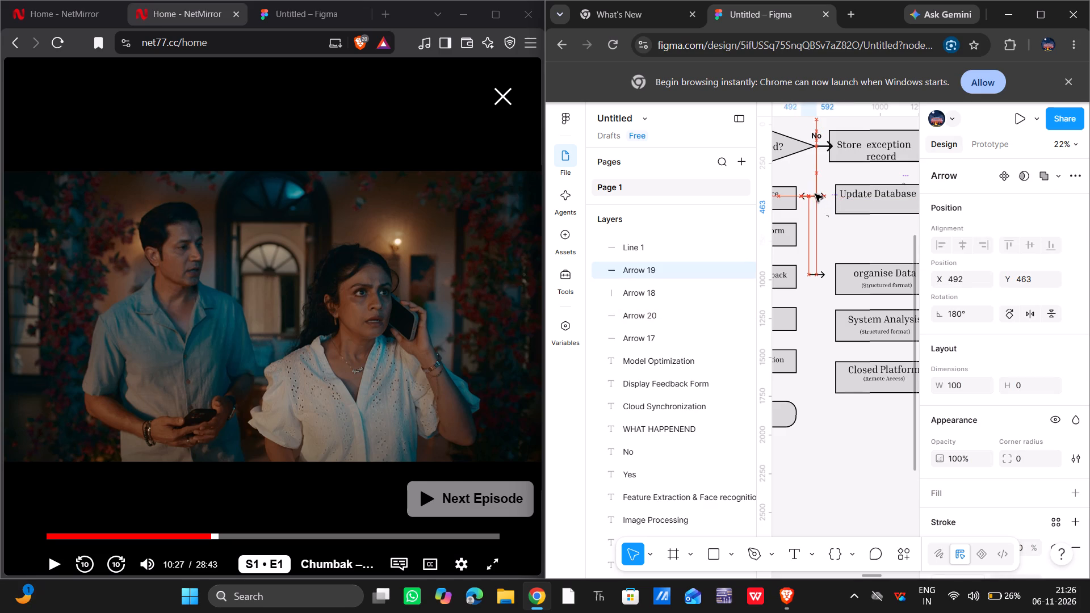
{"action": "left_click", "coordinate": [837, 246]}
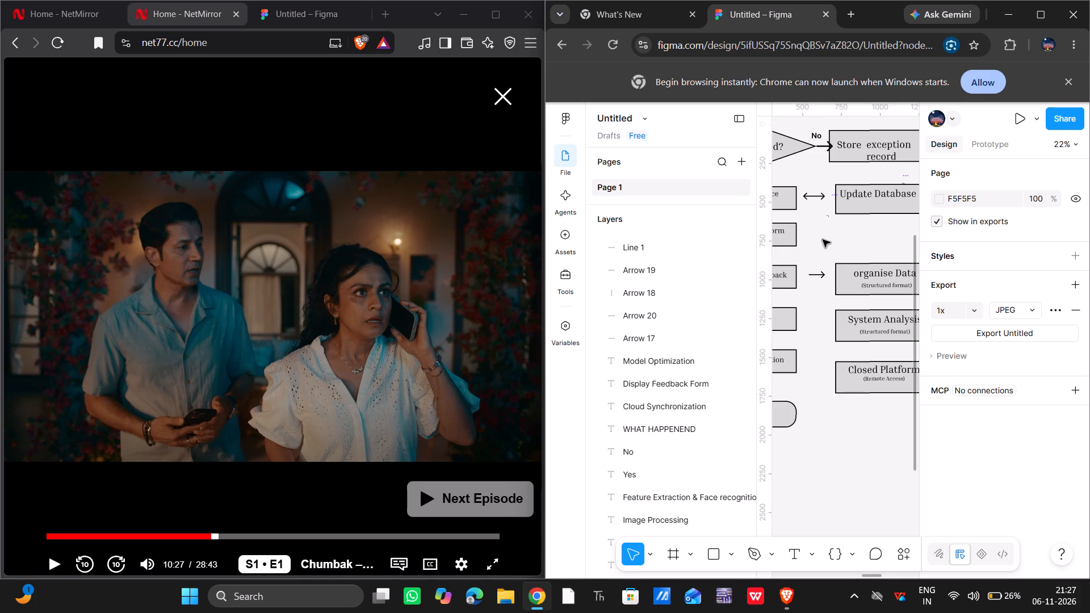
Duplicate the right-pointing arrow beside organise Data and place the copy just above it at about X 509, Y 894.
{"action": "left_click", "coordinate": [817, 274]}
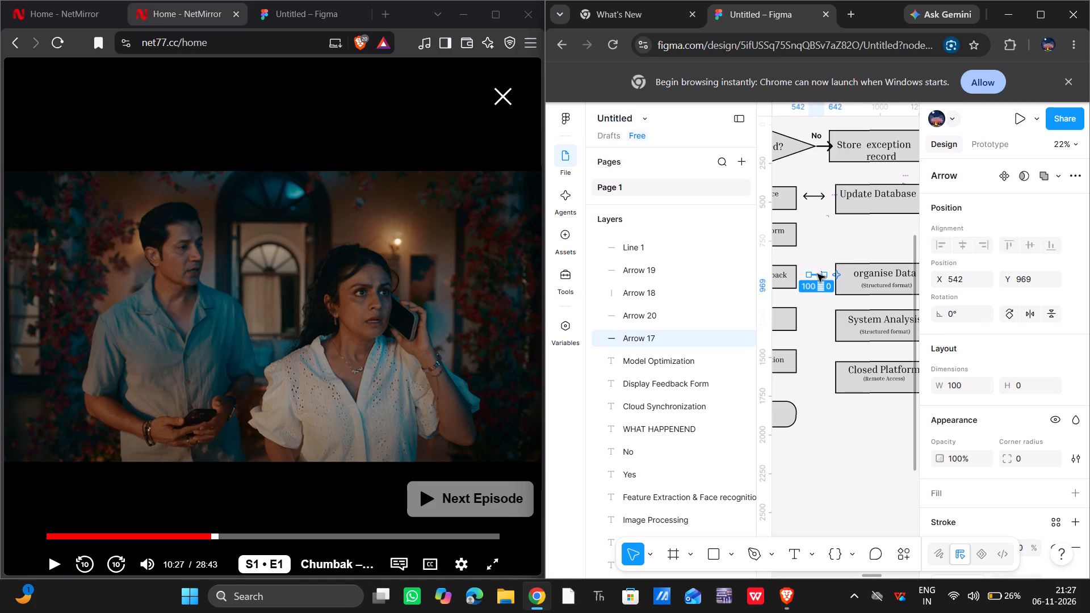
{"action": "key", "text": "ctrl+c"}
{"action": "key", "text": "ctrl+v"}
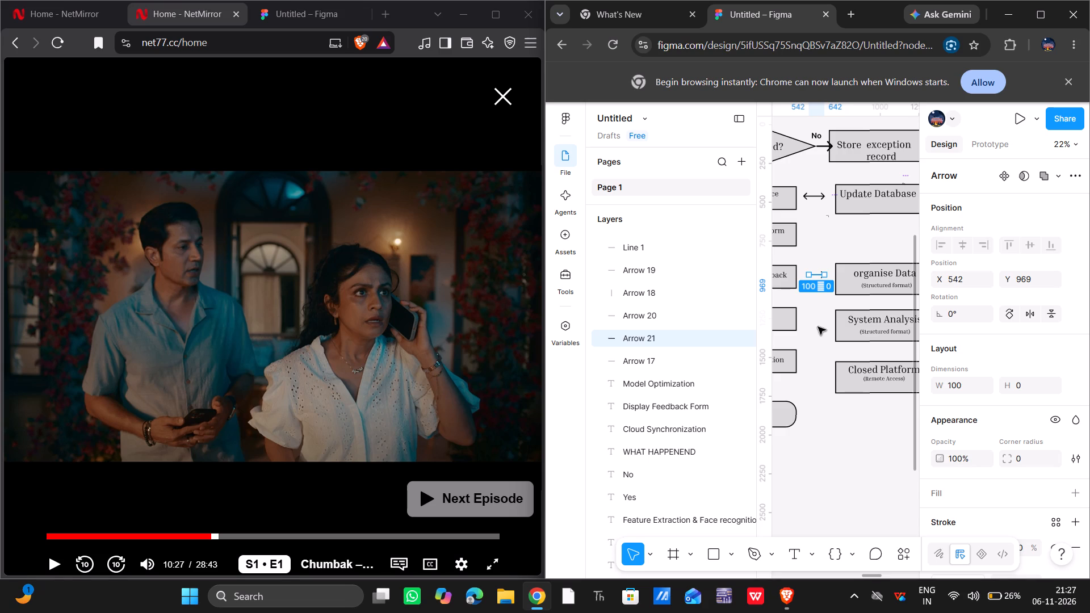
{"action": "left_click", "coordinate": [818, 327]}
{"action": "left_click", "coordinate": [819, 274]}
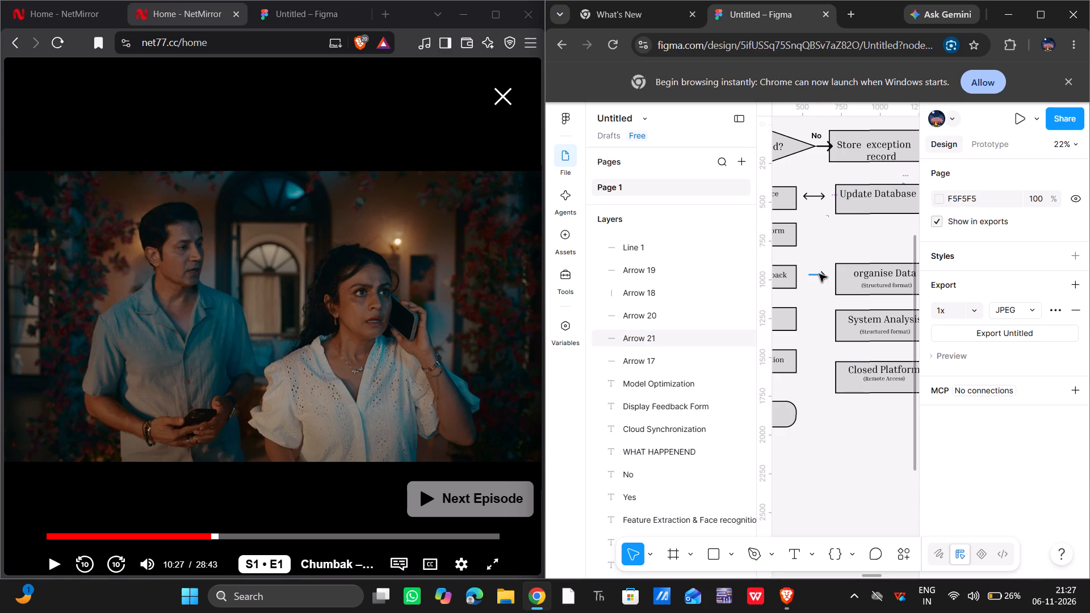
{"action": "left_click_drag", "start_coordinate": [819, 274], "coordinate": [815, 260]}
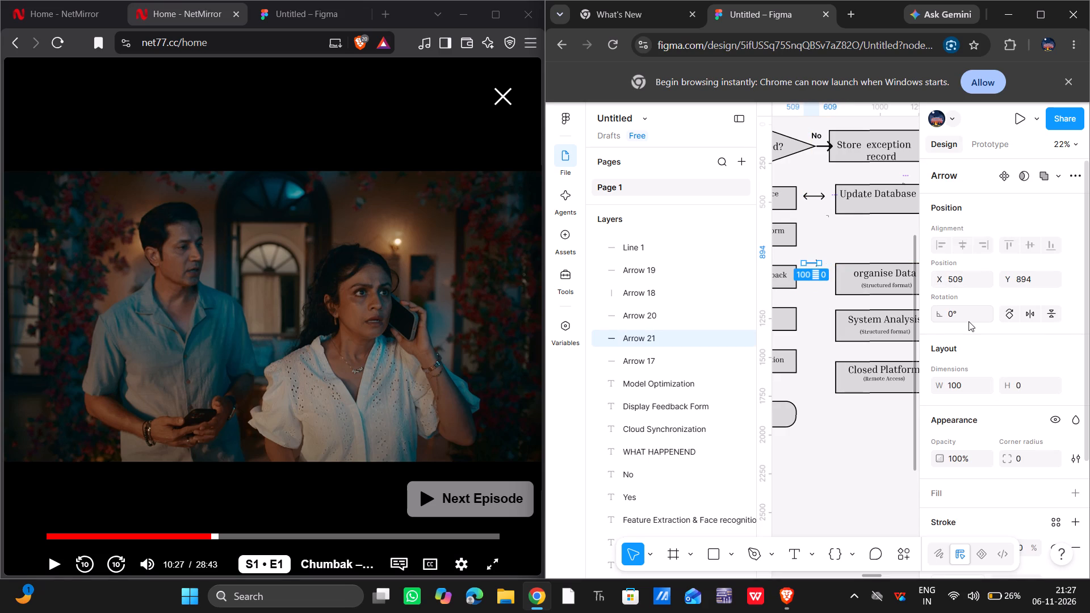
Set the duplicated arrow's rotation to 180°.
{"action": "left_click", "coordinate": [960, 310]}
{"action": "key", "text": "BackSpace"}
{"action": "key", "text": "1"}
{"action": "type", "text": "80"}
{"action": "key", "text": "Return"}
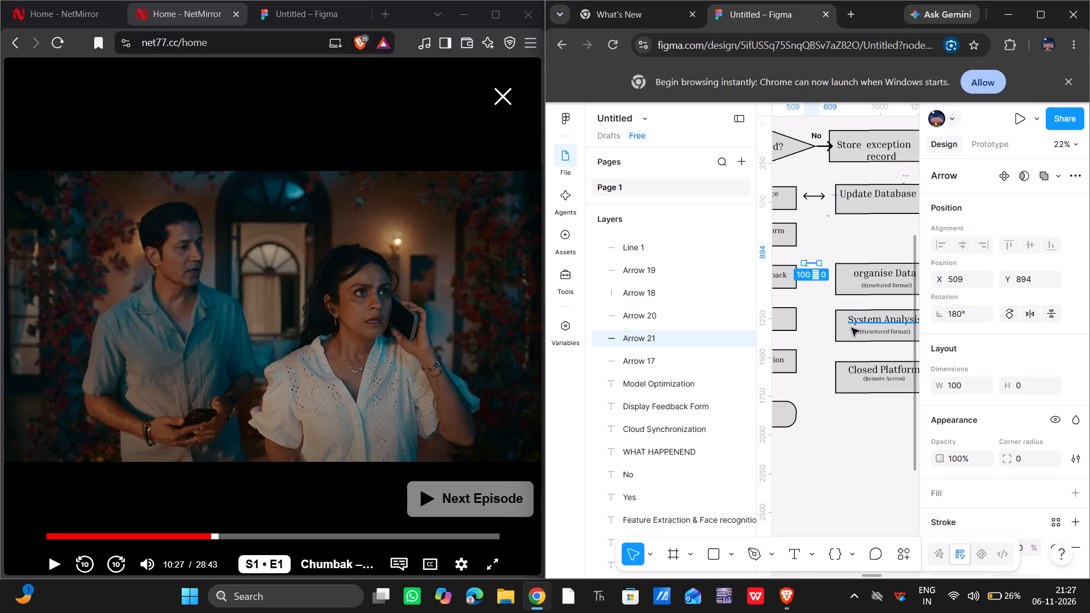
{"action": "left_click", "coordinate": [812, 338]}
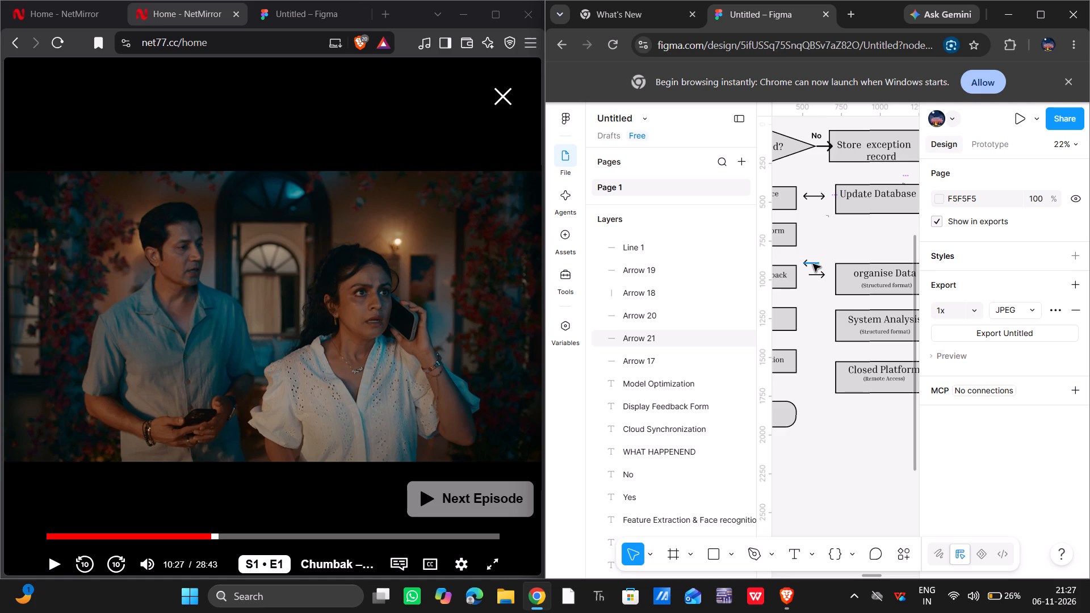
Align the left-pointing arrow with the right-pointing one beside organise Data at about X 507, Y 969, forming a double-headed connector.
{"action": "left_click_drag", "start_coordinate": [813, 264], "coordinate": [807, 274]}
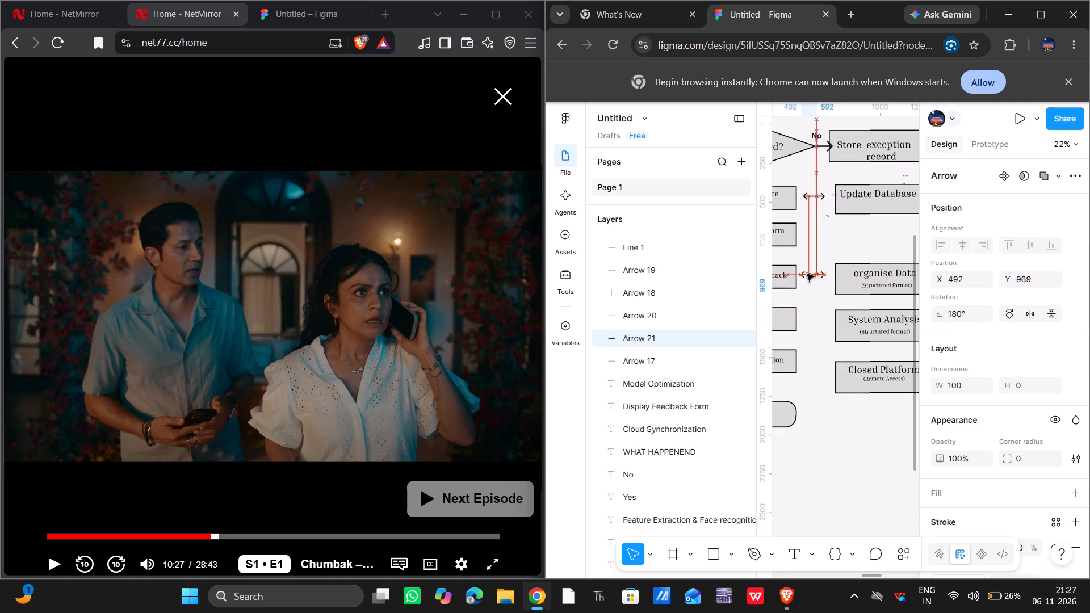
{"action": "left_click_drag", "start_coordinate": [807, 274], "coordinate": [807, 272]}
{"action": "left_click", "coordinate": [810, 272]}
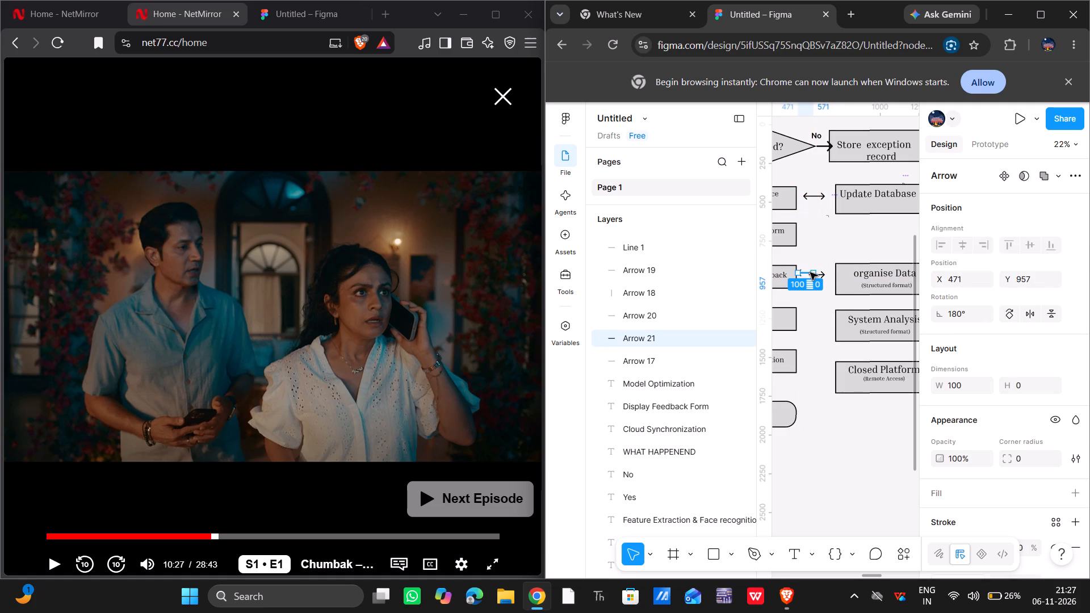
{"action": "double_click", "coordinate": [810, 272]}
{"action": "left_click", "coordinate": [810, 272]}
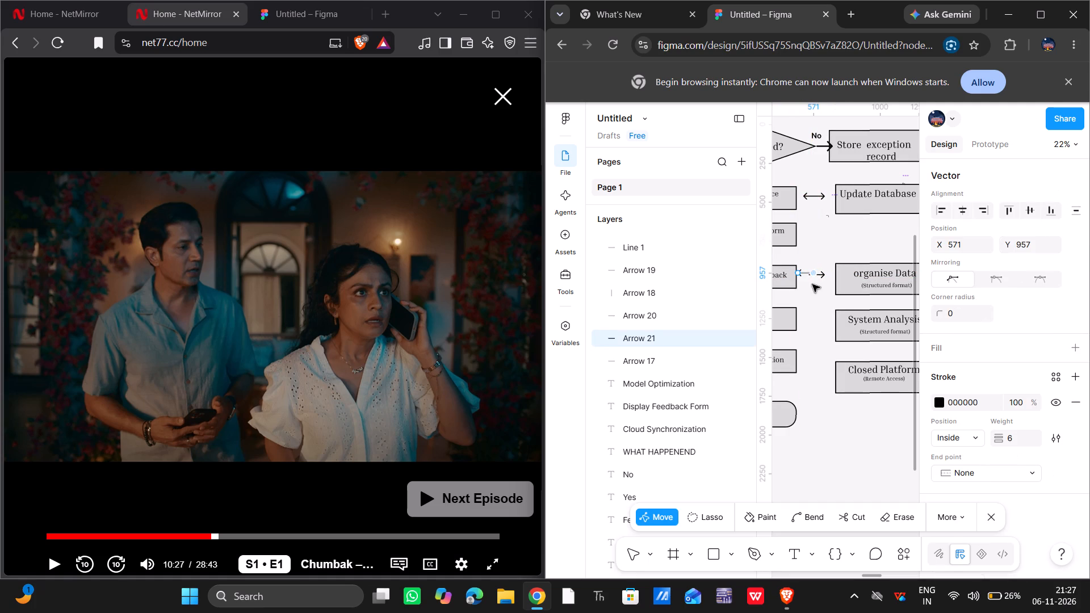
{"action": "left_click", "coordinate": [811, 304]}
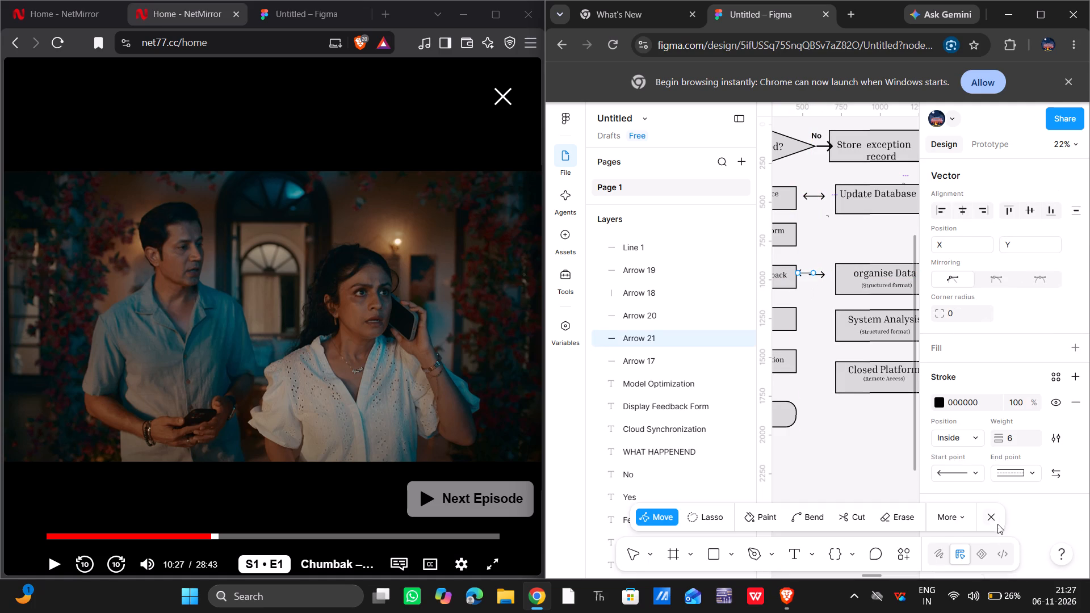
{"action": "left_click", "coordinate": [997, 523]}
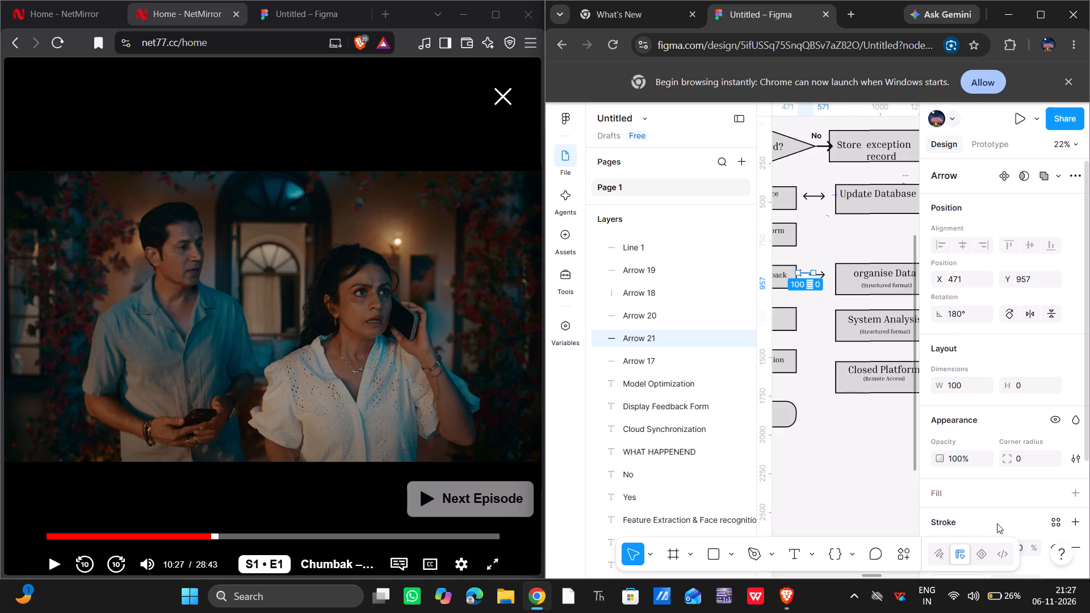
{"action": "left_click", "coordinate": [859, 507]}
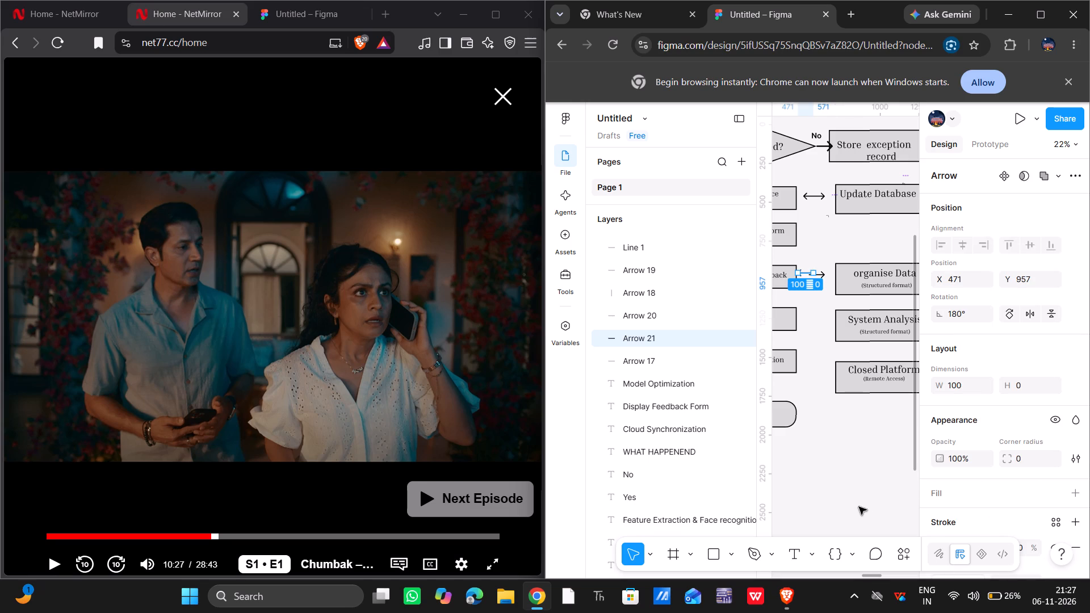
{"action": "left_click", "coordinate": [807, 274]}
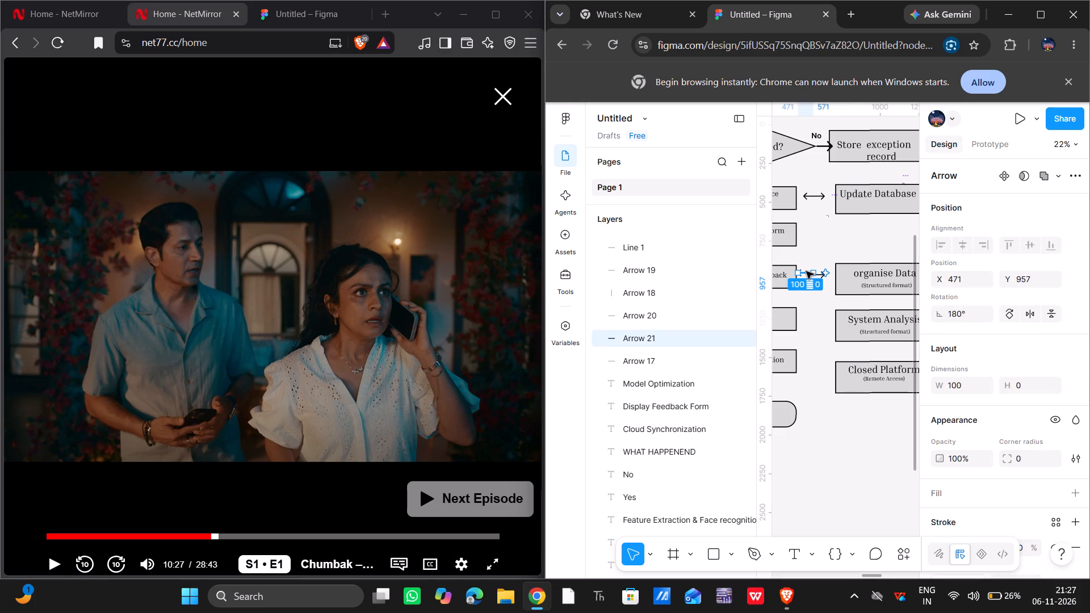
{"action": "left_click_drag", "start_coordinate": [806, 271], "coordinate": [811, 274]}
{"action": "left_click", "coordinate": [811, 274]}
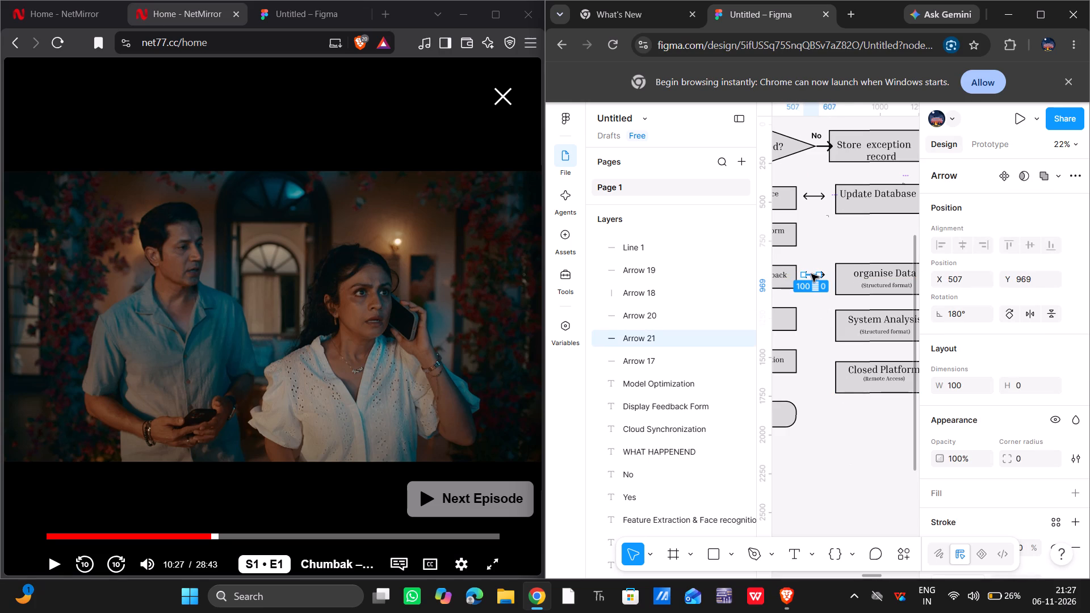
{"action": "left_click", "coordinate": [811, 274]}
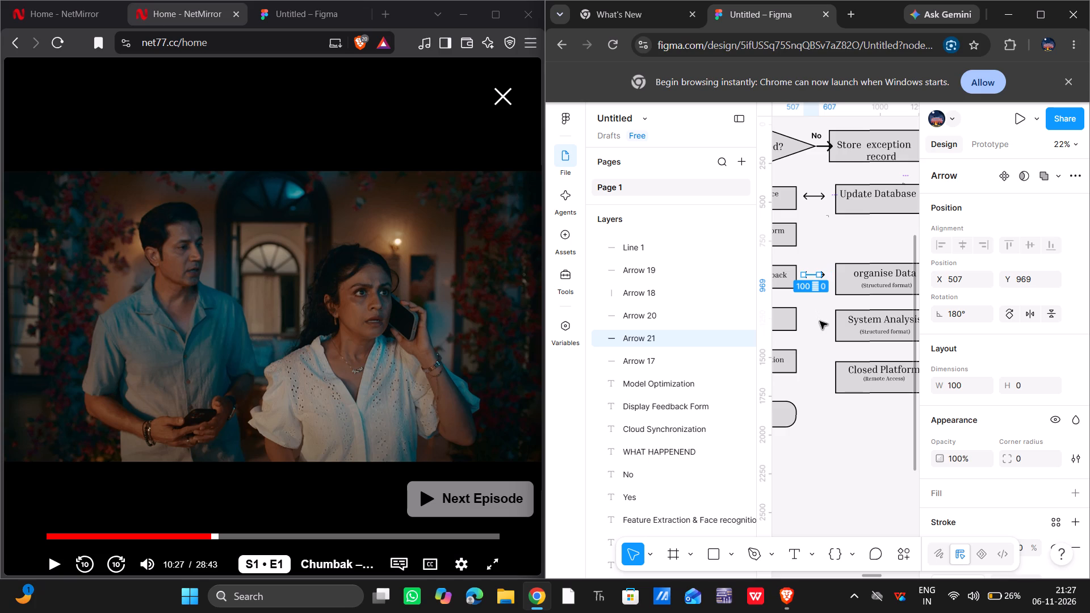
{"action": "left_click", "coordinate": [820, 321]}
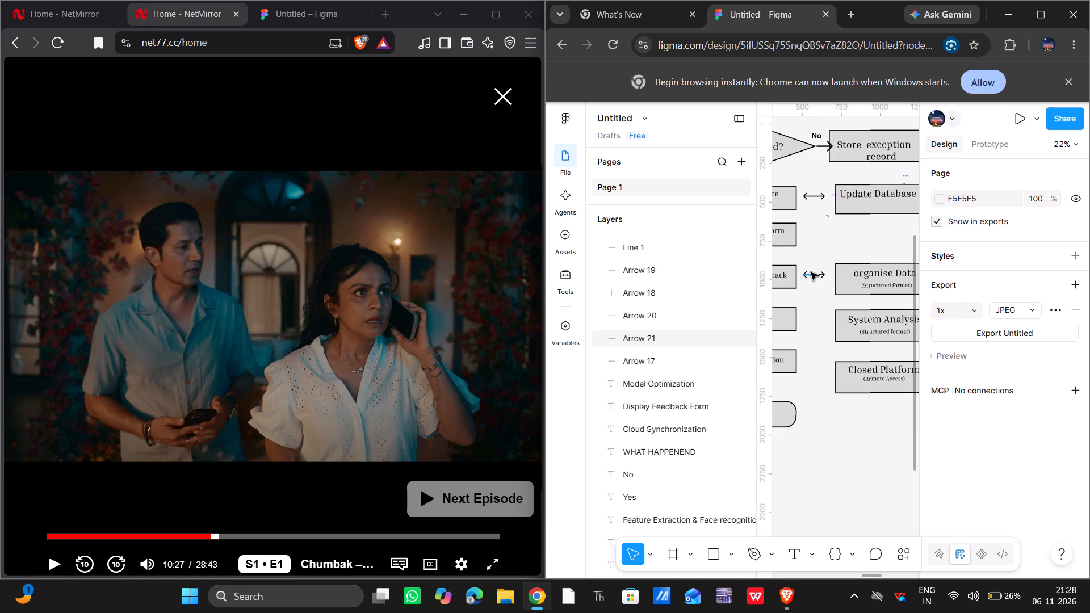
Make three copies of the left-pointing arrow in the organise Data row.
{"action": "key", "text": "ctrl+c"}
{"action": "left_click", "coordinate": [811, 272]}
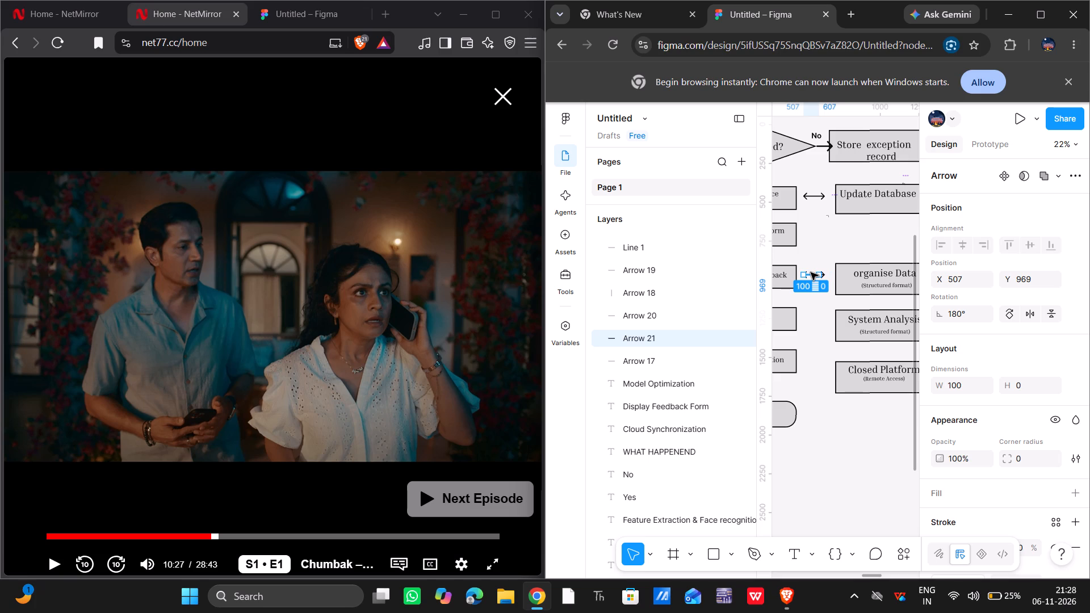
{"action": "key", "text": "ctrl+c"}
{"action": "key", "text": "ctrl+v"}
{"action": "key", "text": "ctrl+c"}
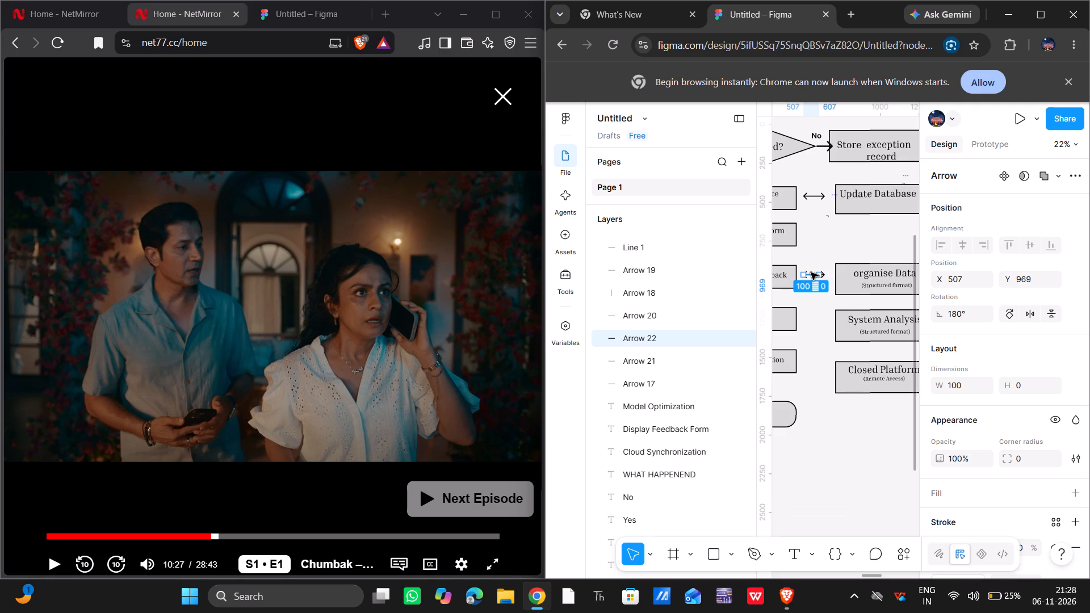
{"action": "key", "text": "ctrl+v"}
{"action": "key", "text": "ctrl+c"}
{"action": "key", "text": "ctrl+v"}
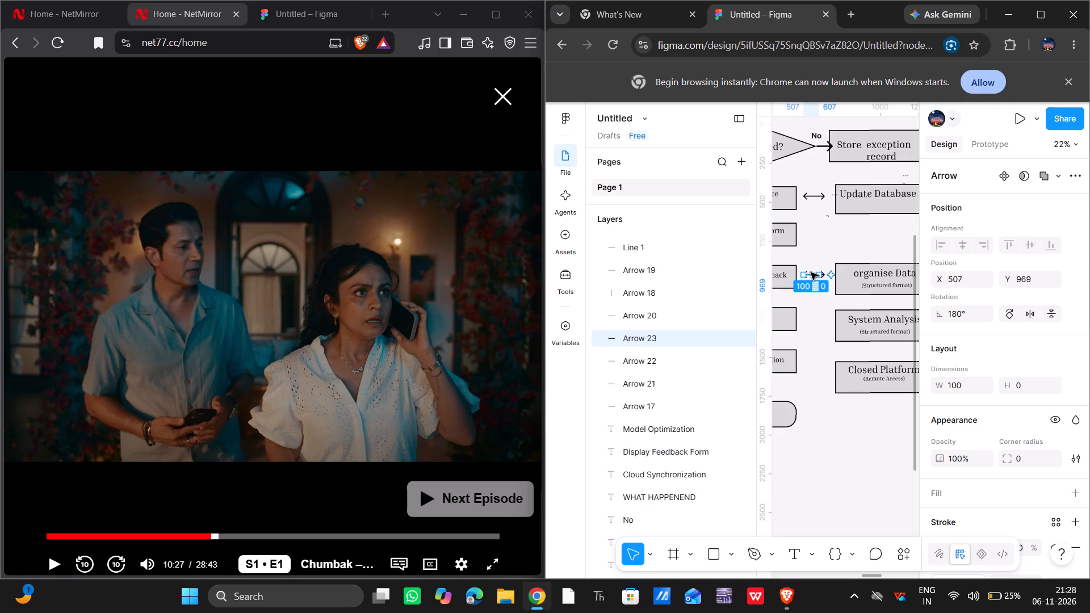
{"action": "left_click", "coordinate": [818, 439]}
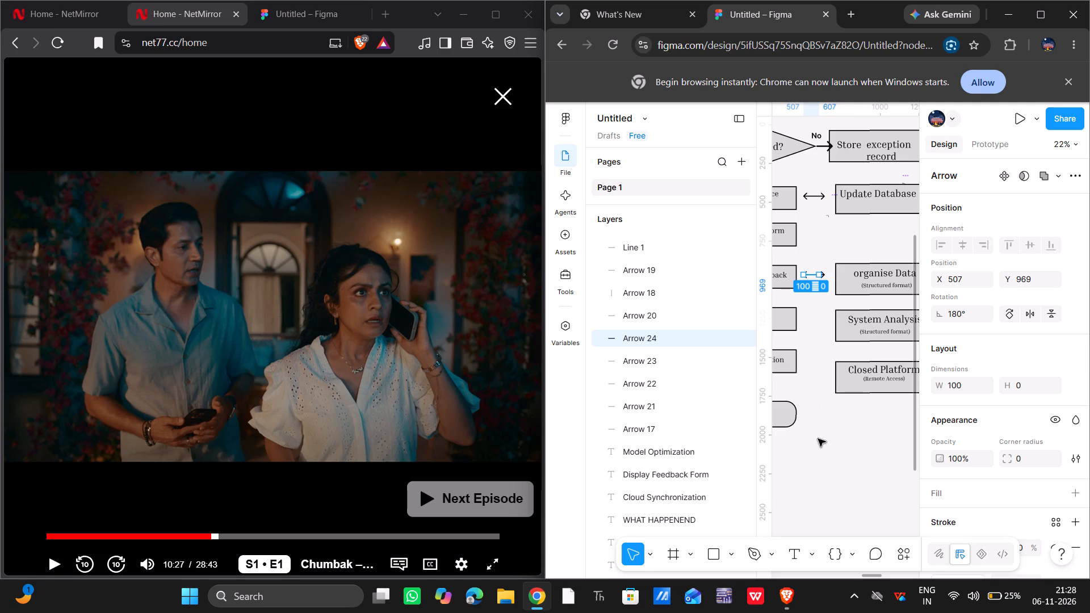
Move one left-pointing arrow from the organise Data row down beside System Analysis, to about X 507, Y 1314.
{"action": "scroll", "coordinate": [818, 439], "scroll_direction": "down", "scroll_amount": 1}
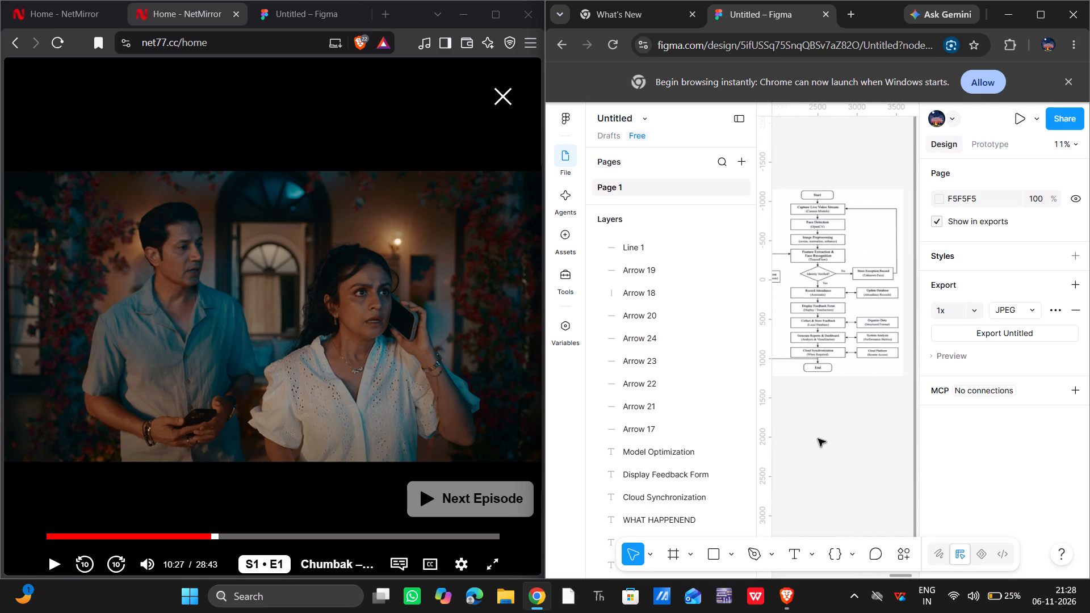
{"action": "scroll", "coordinate": [818, 439], "scroll_direction": "down", "scroll_amount": 1}
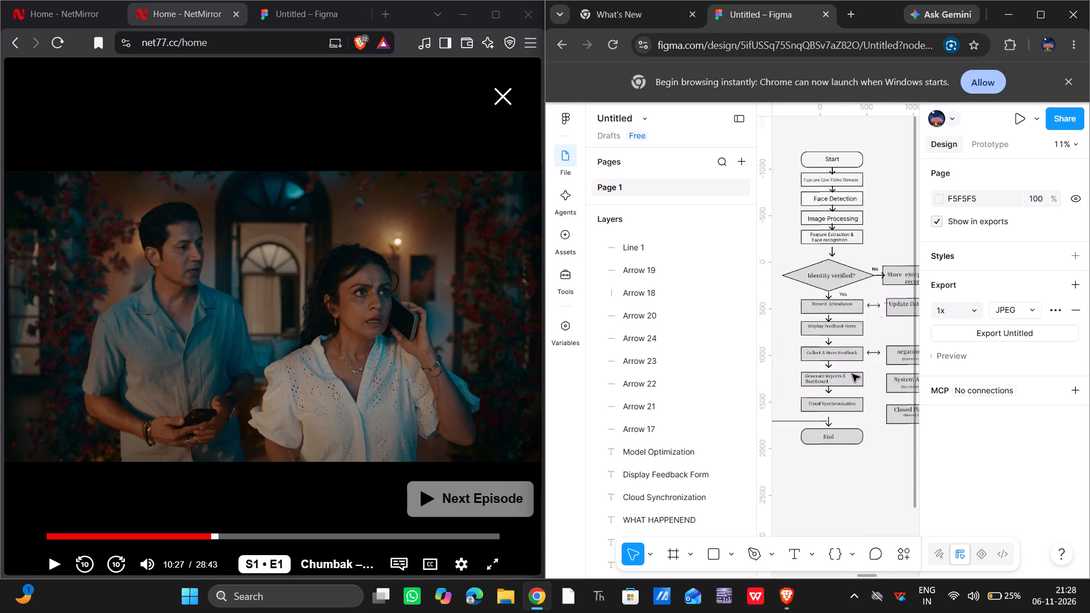
{"action": "scroll", "coordinate": [852, 374], "scroll_direction": "left", "scroll_amount": 3}
{"action": "scroll", "coordinate": [852, 374], "scroll_direction": "right", "scroll_amount": 1}
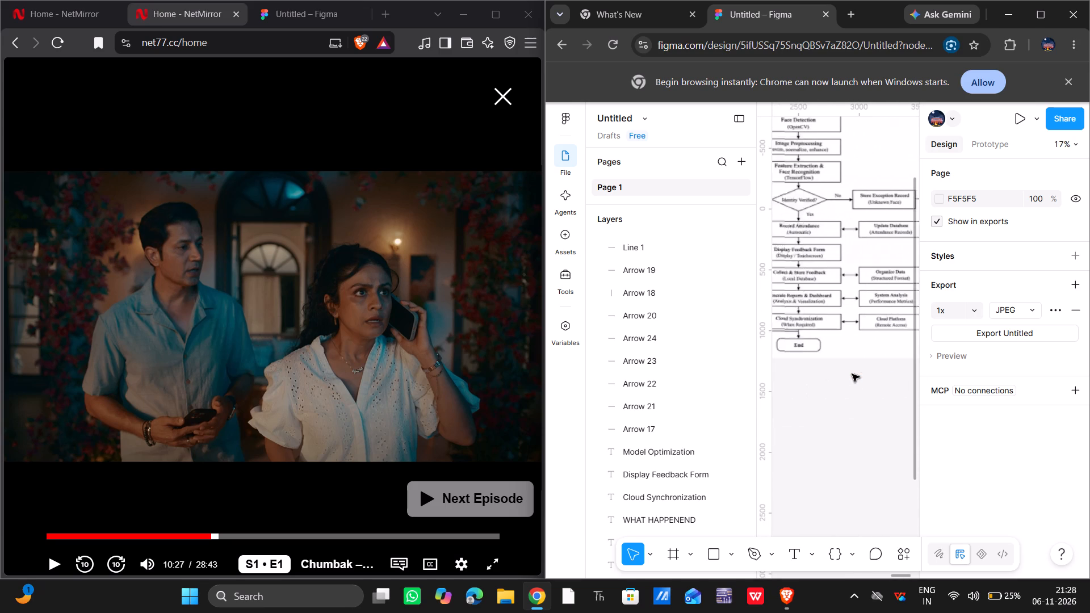
{"action": "scroll", "coordinate": [852, 374], "scroll_direction": "right", "scroll_amount": 2}
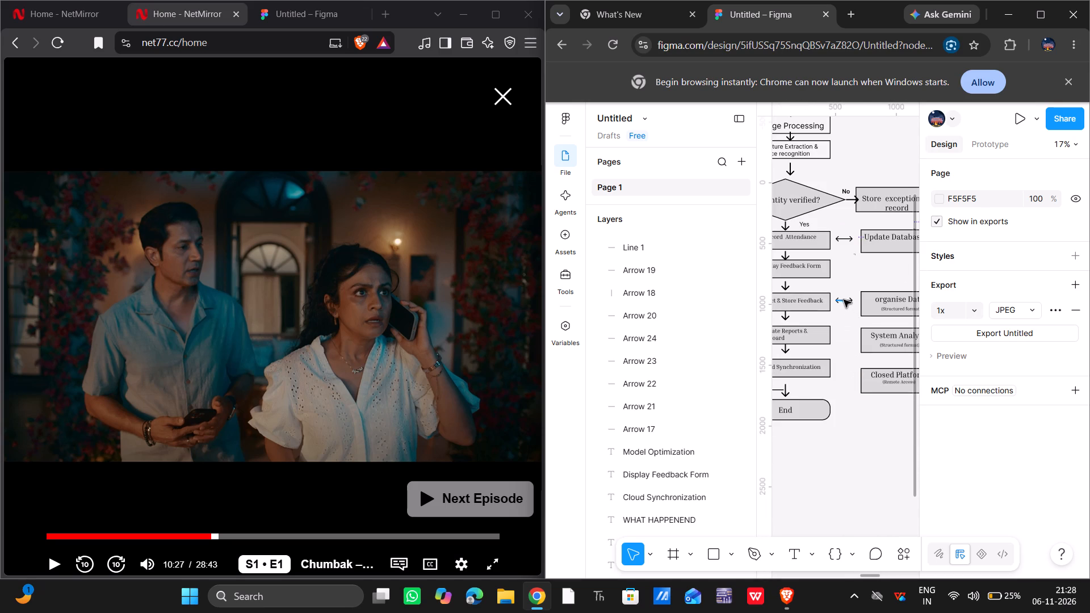
{"action": "left_click", "coordinate": [844, 299]}
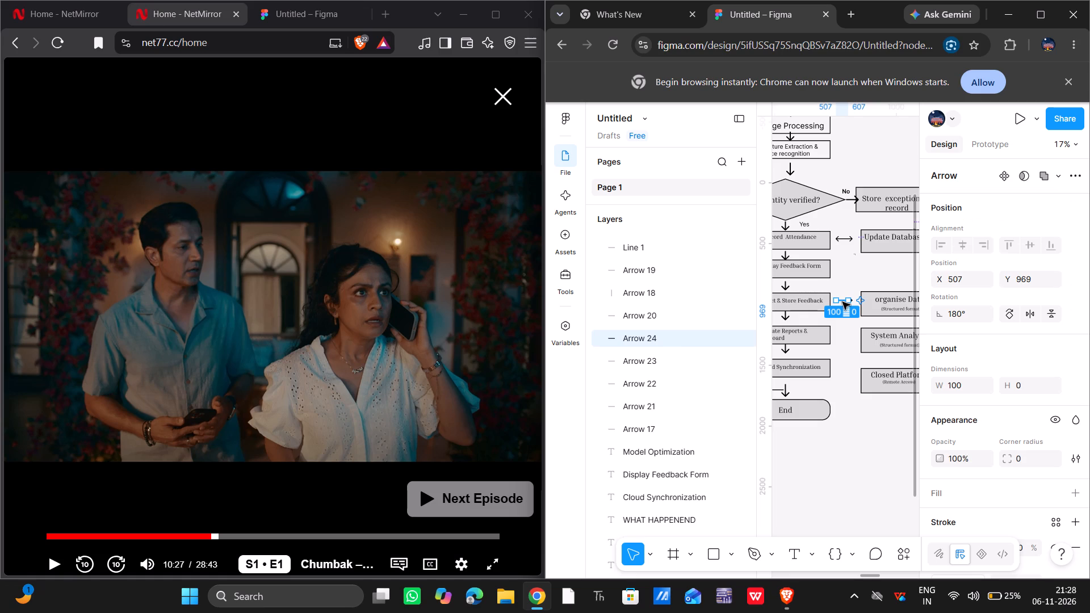
{"action": "left_click", "coordinate": [859, 421]}
{"action": "left_click", "coordinate": [841, 300]}
{"action": "left_click_drag", "start_coordinate": [841, 300], "coordinate": [841, 341]}
{"action": "left_click", "coordinate": [841, 341]}
{"action": "left_click", "coordinate": [841, 341]}
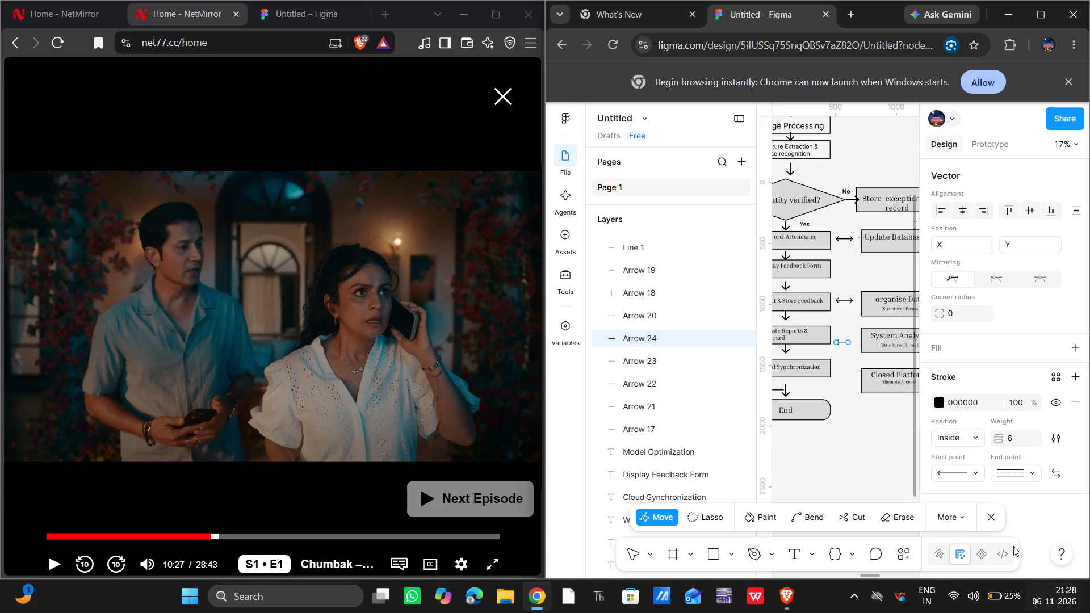
{"action": "left_click", "coordinate": [993, 520]}
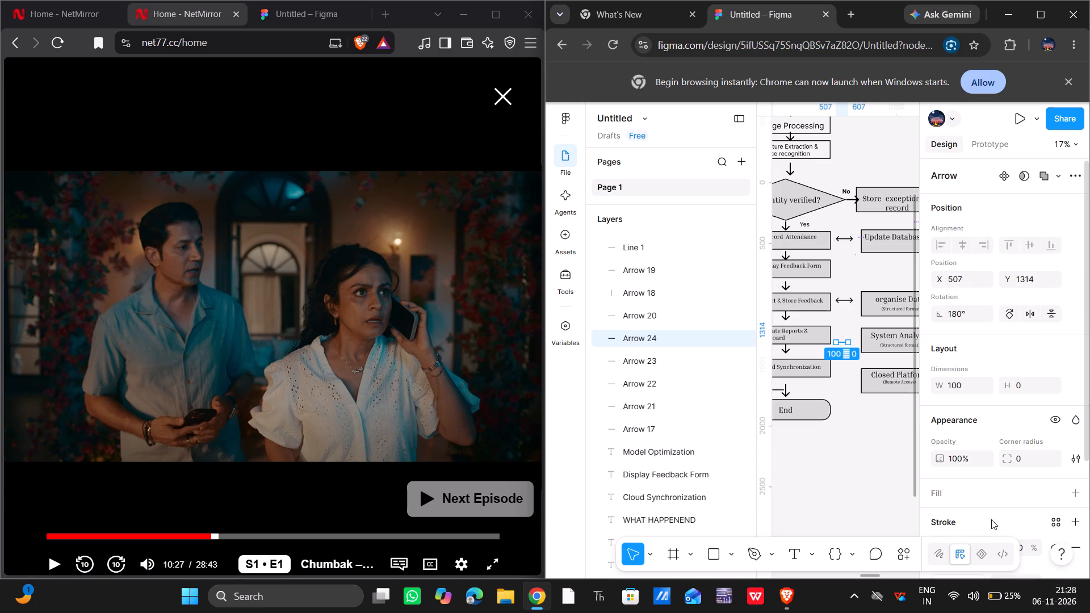
Raise the left-pointing arrow beside System Analysis to about X 509, Y 1255.
{"action": "left_click", "coordinate": [860, 429]}
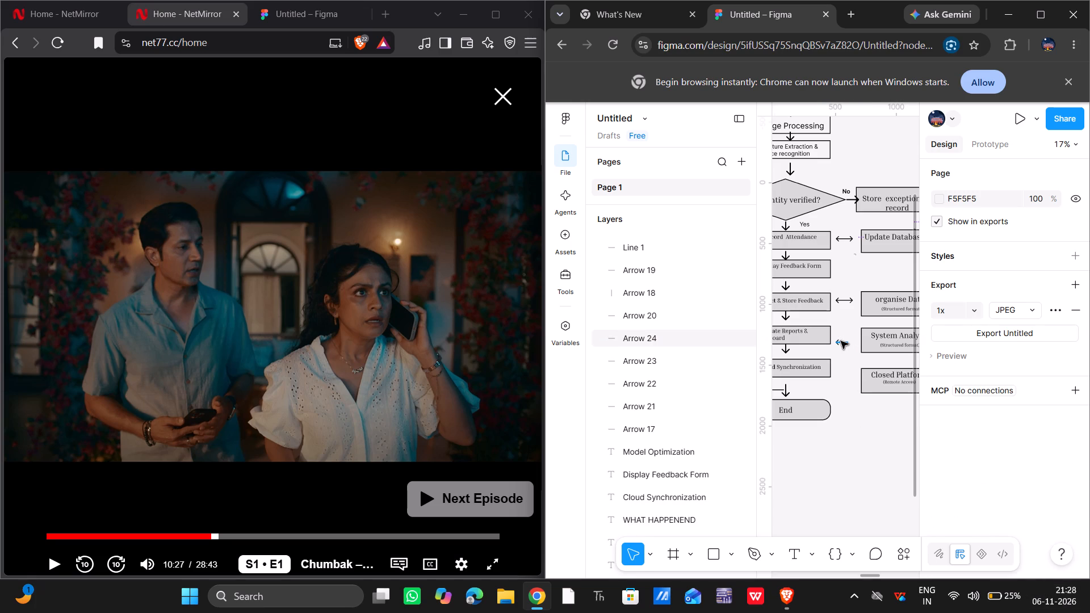
{"action": "left_click", "coordinate": [841, 341]}
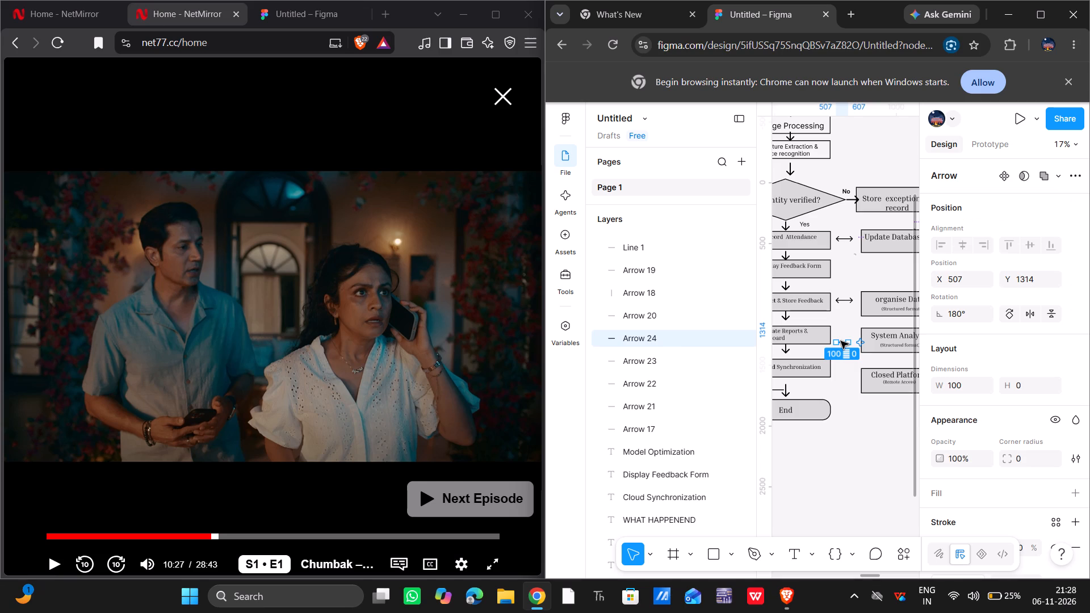
{"action": "left_click", "coordinate": [841, 341]}
{"action": "left_click", "coordinate": [842, 338]}
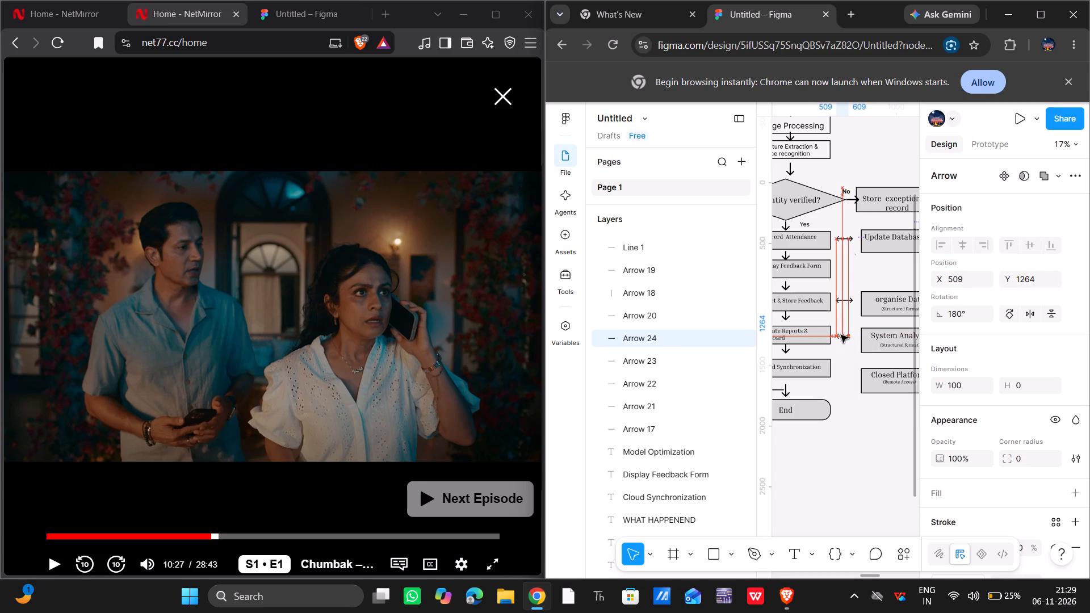
{"action": "left_click", "coordinate": [863, 452]}
Paste another copy of the left-pointing arrow in the organise Data row at X 507, Y 969.
{"action": "scroll", "coordinate": [863, 452], "scroll_direction": "left", "scroll_amount": 2}
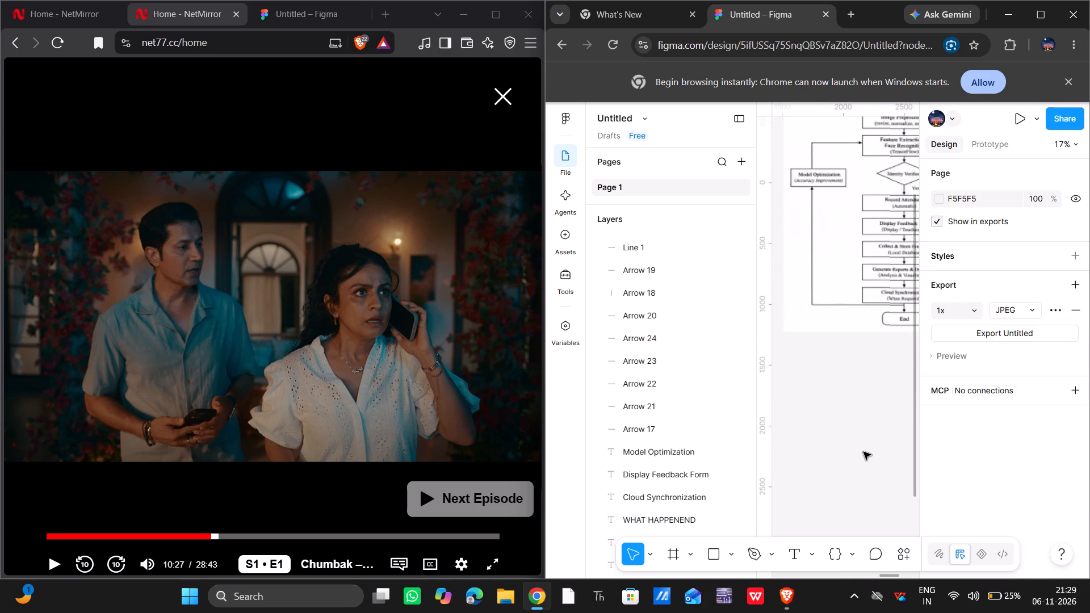
{"action": "scroll", "coordinate": [863, 452], "scroll_direction": "left", "scroll_amount": 1}
{"action": "scroll", "coordinate": [863, 452], "scroll_direction": "right", "scroll_amount": 3}
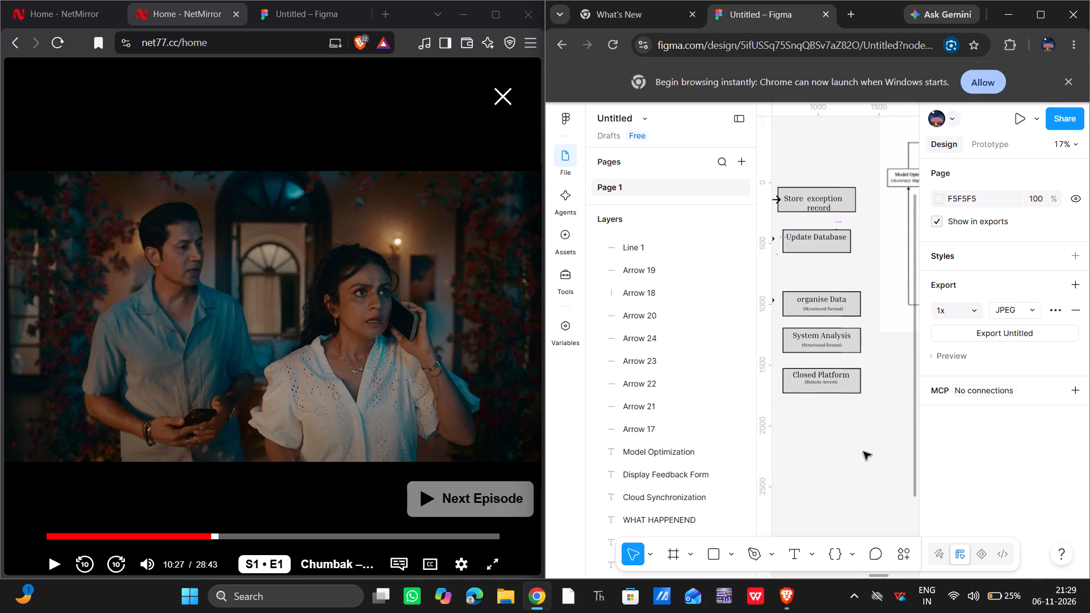
{"action": "scroll", "coordinate": [863, 452], "scroll_direction": "right", "scroll_amount": 1}
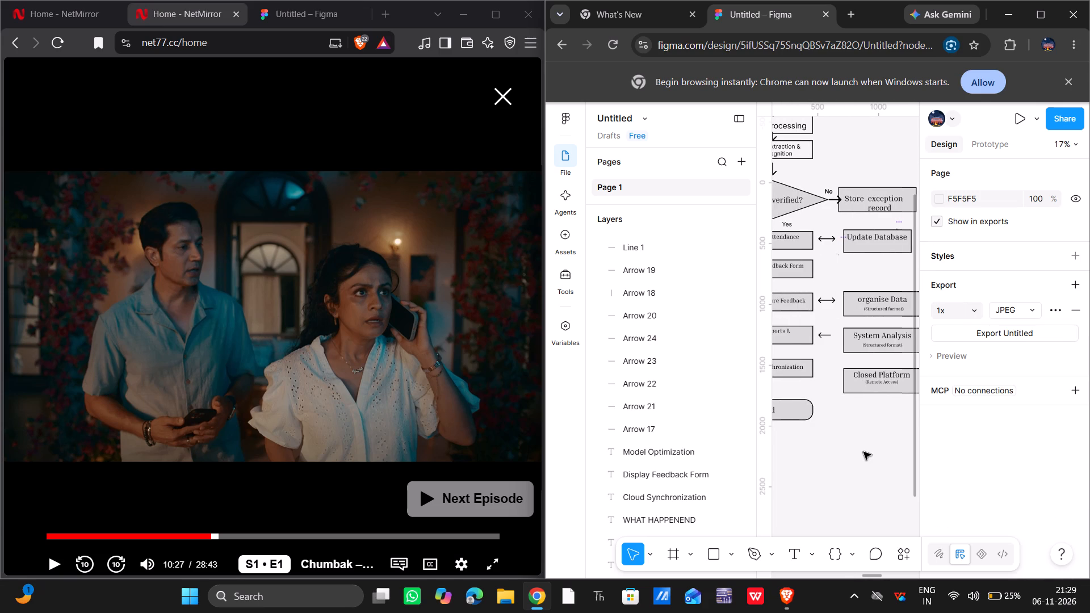
{"action": "key", "text": "ctrl+c"}
{"action": "key", "text": "ctrl+v"}
{"action": "key", "text": "ctrl+c"}
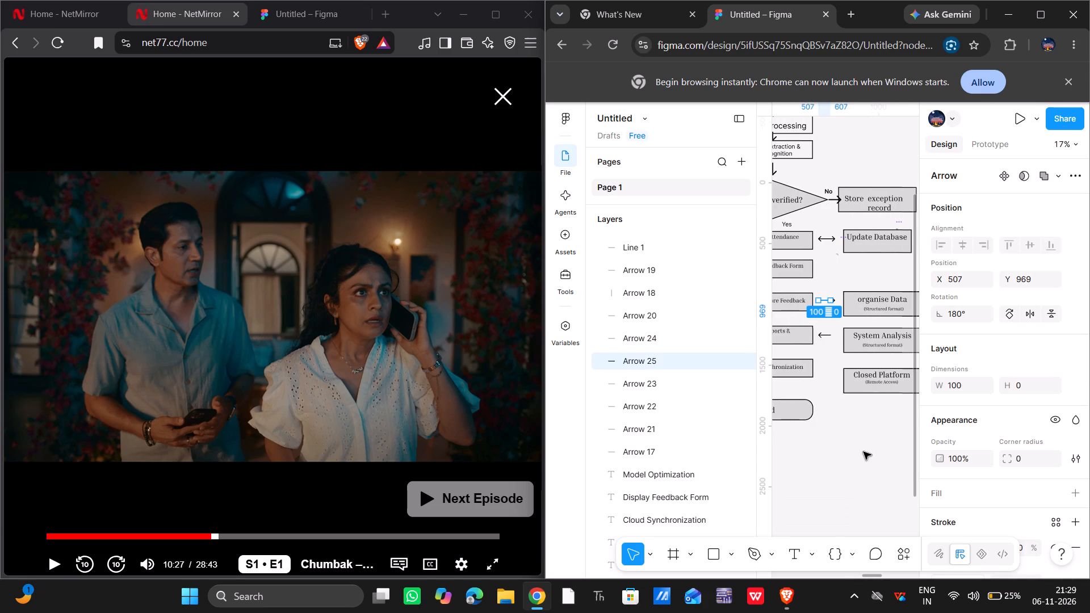
{"action": "key", "text": "v"}
{"action": "left_click", "coordinate": [881, 494]}
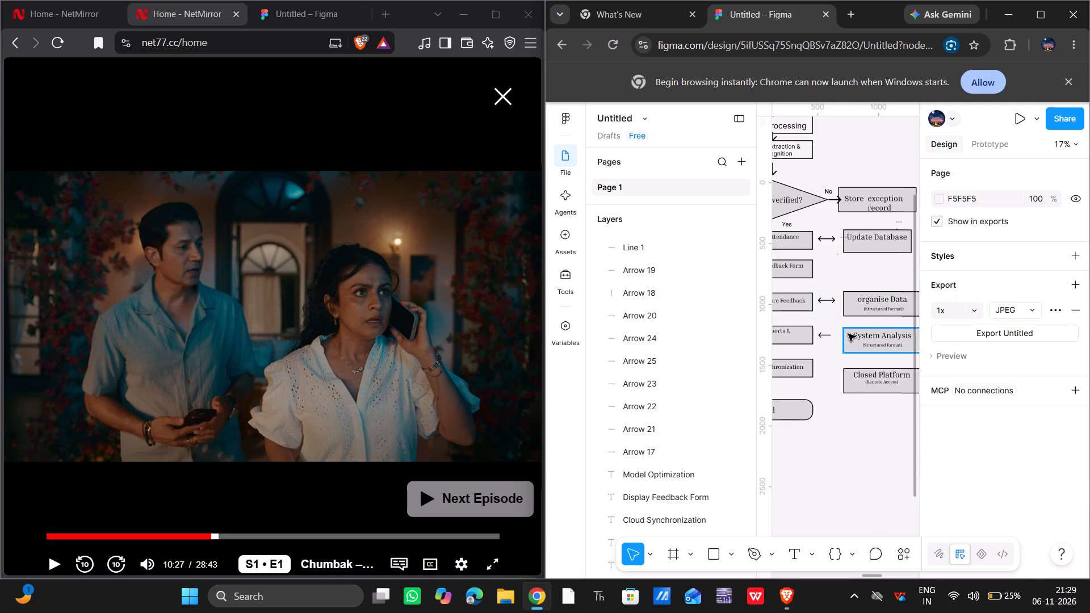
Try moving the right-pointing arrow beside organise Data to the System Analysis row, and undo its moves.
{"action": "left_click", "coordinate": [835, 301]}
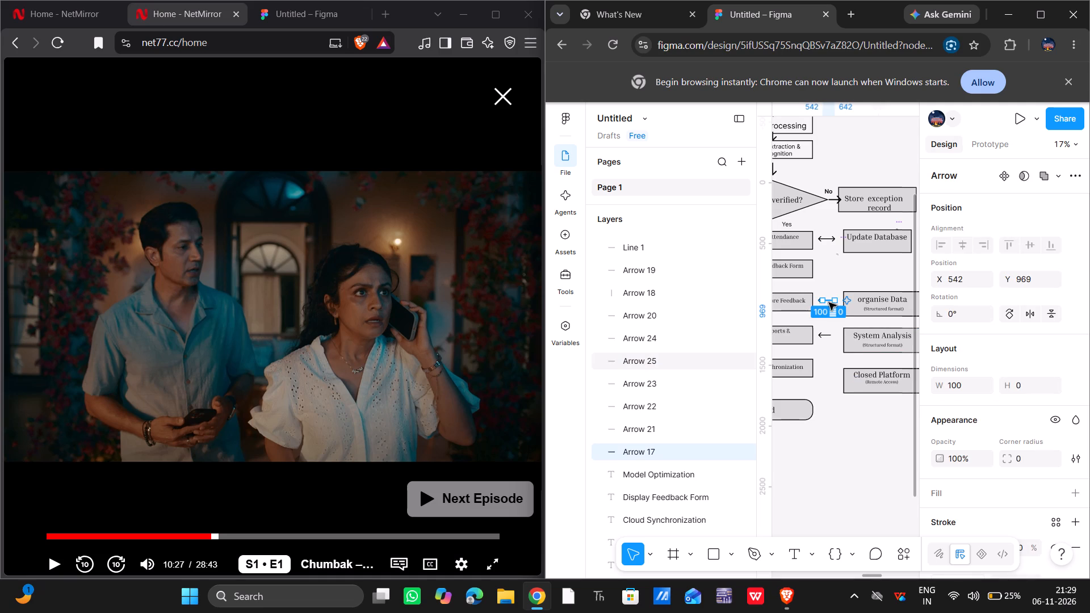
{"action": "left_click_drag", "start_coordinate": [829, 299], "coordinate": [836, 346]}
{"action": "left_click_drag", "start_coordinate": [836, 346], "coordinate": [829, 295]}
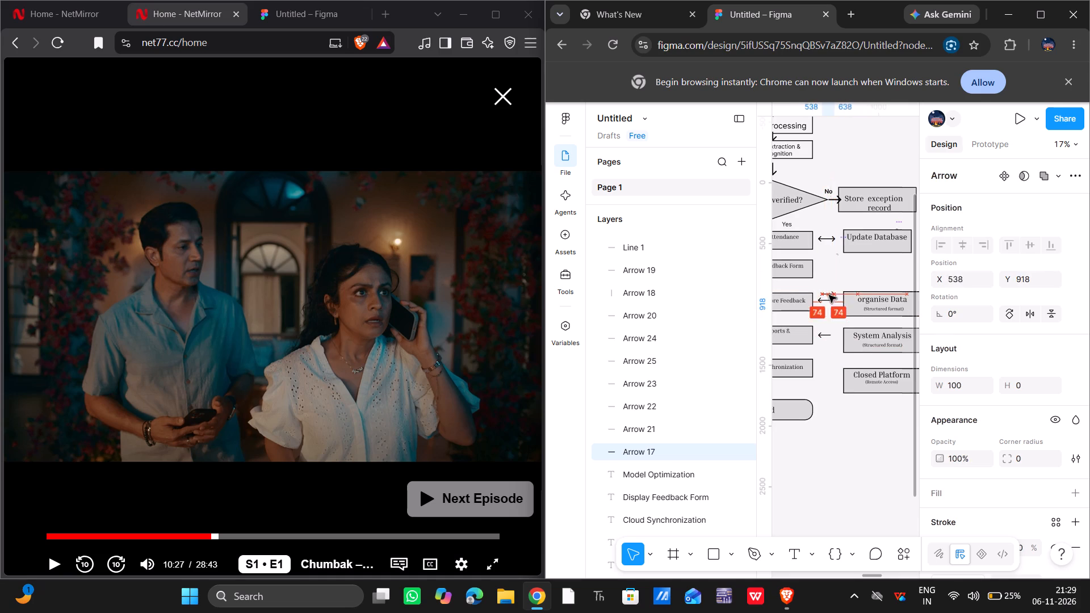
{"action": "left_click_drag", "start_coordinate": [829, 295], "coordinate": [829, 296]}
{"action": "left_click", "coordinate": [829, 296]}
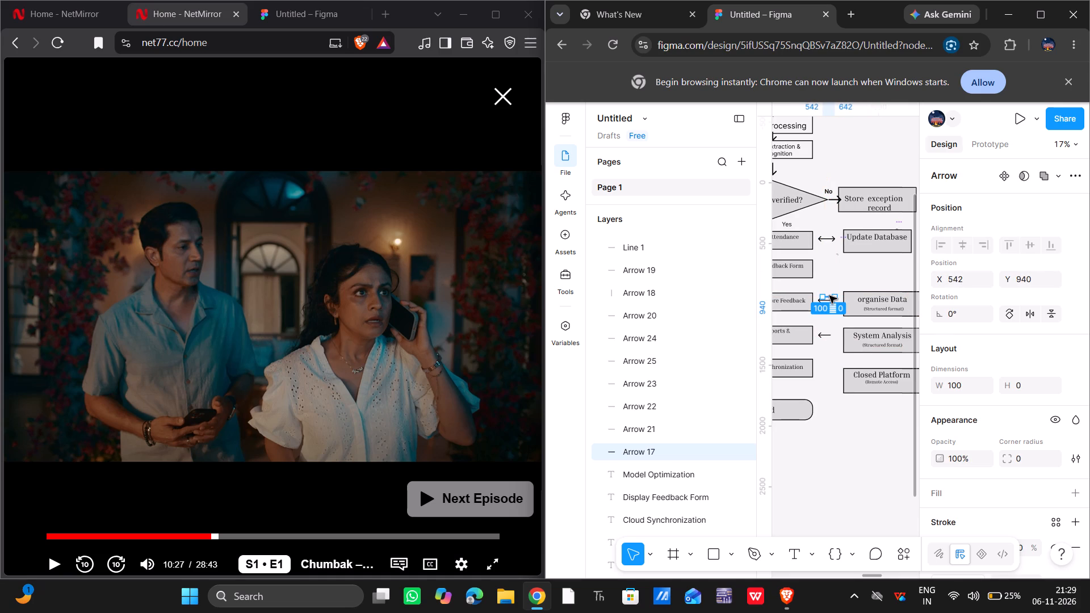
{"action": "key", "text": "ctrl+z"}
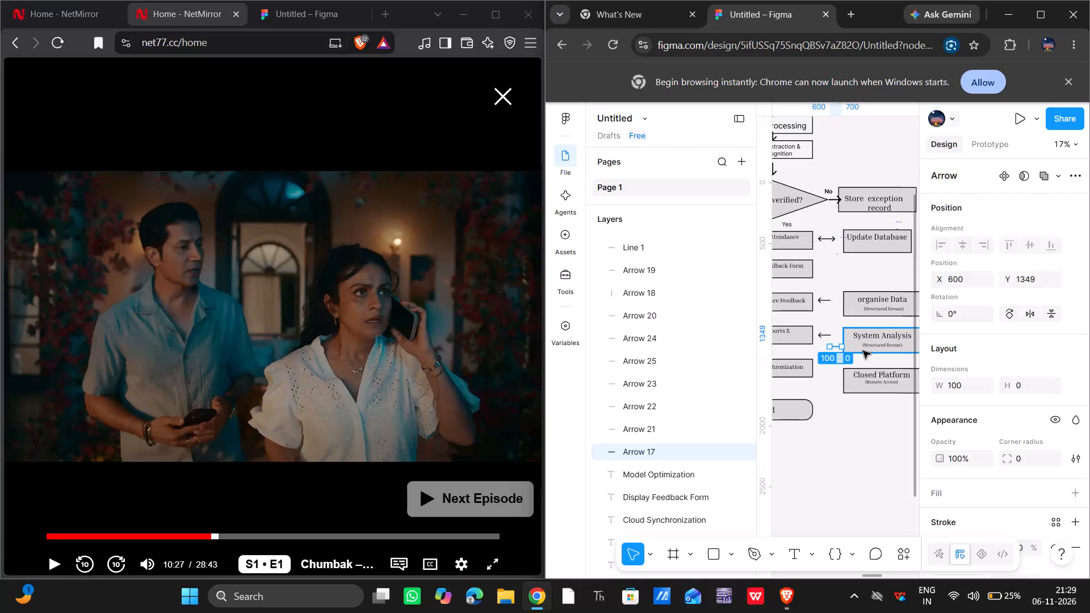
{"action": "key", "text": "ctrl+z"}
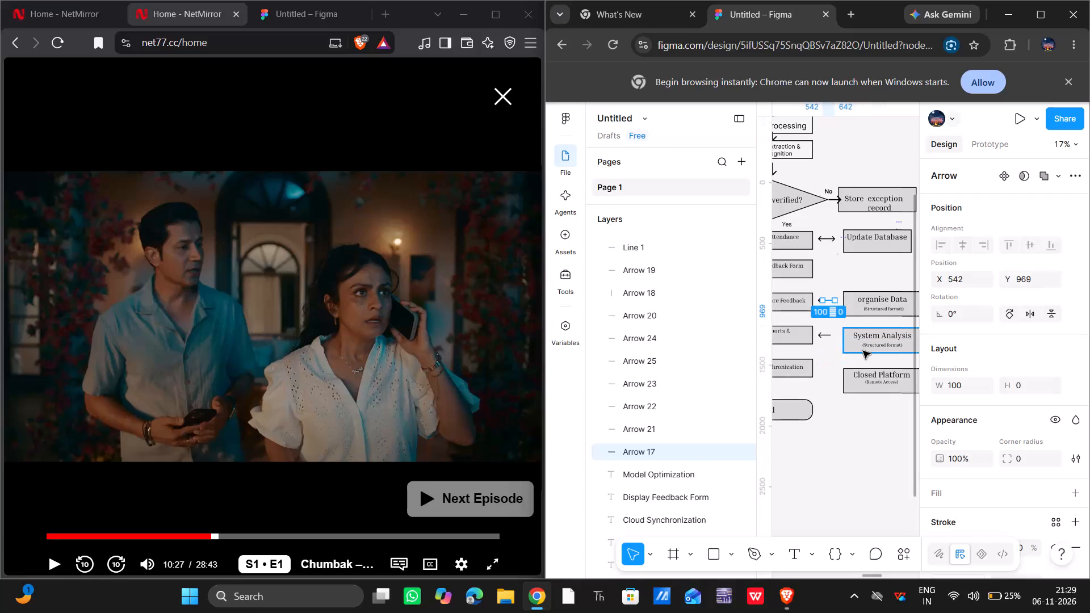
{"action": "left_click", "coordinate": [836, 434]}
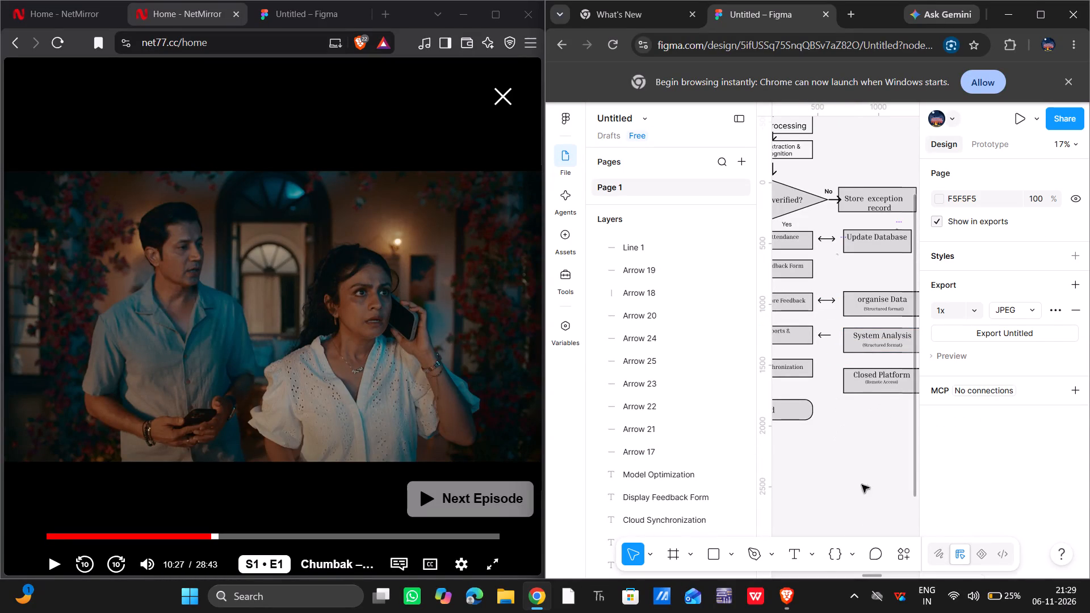
Make two copies of the left-pointing arrow beside System Analysis.
{"action": "left_click", "coordinate": [827, 335]}
{"action": "key", "text": "ctrl+c"}
{"action": "key", "text": "ctrl+v"}
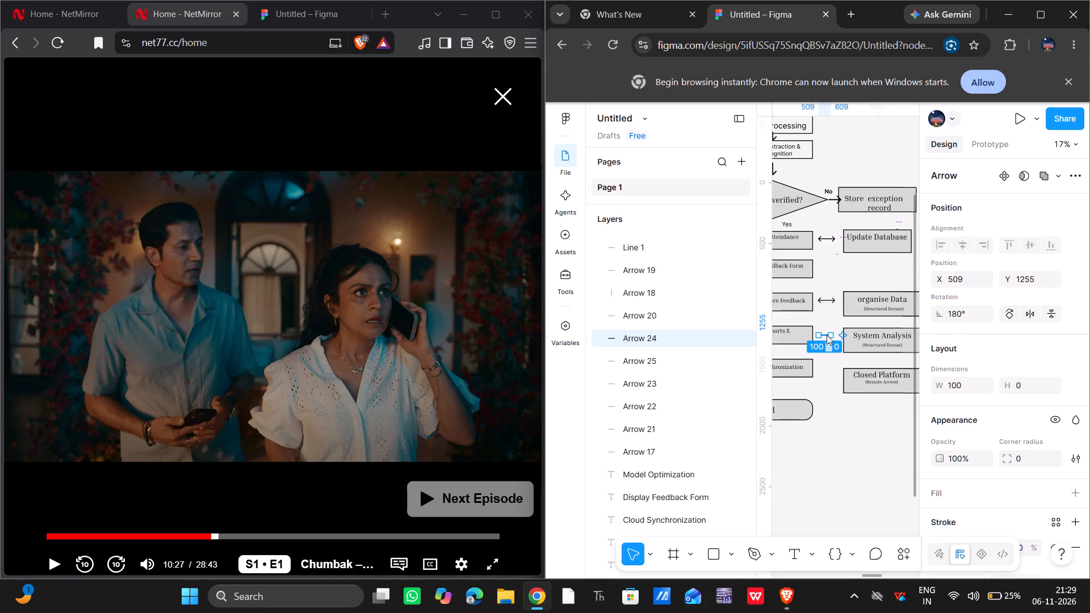
{"action": "key", "text": "ctrl+c"}
{"action": "key", "text": "ctrl+v"}
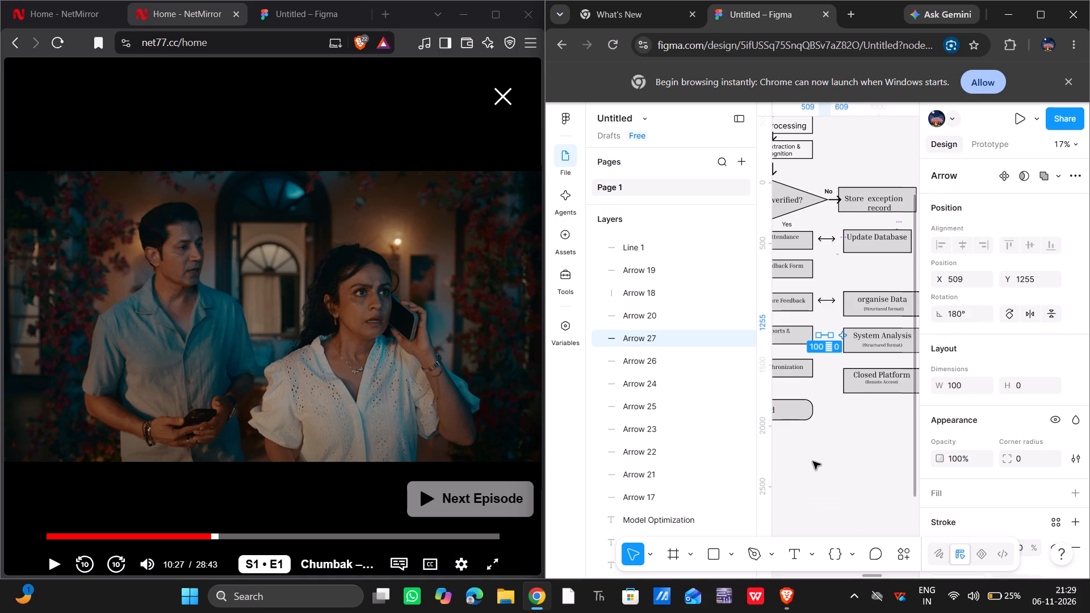
{"action": "left_click", "coordinate": [827, 465]}
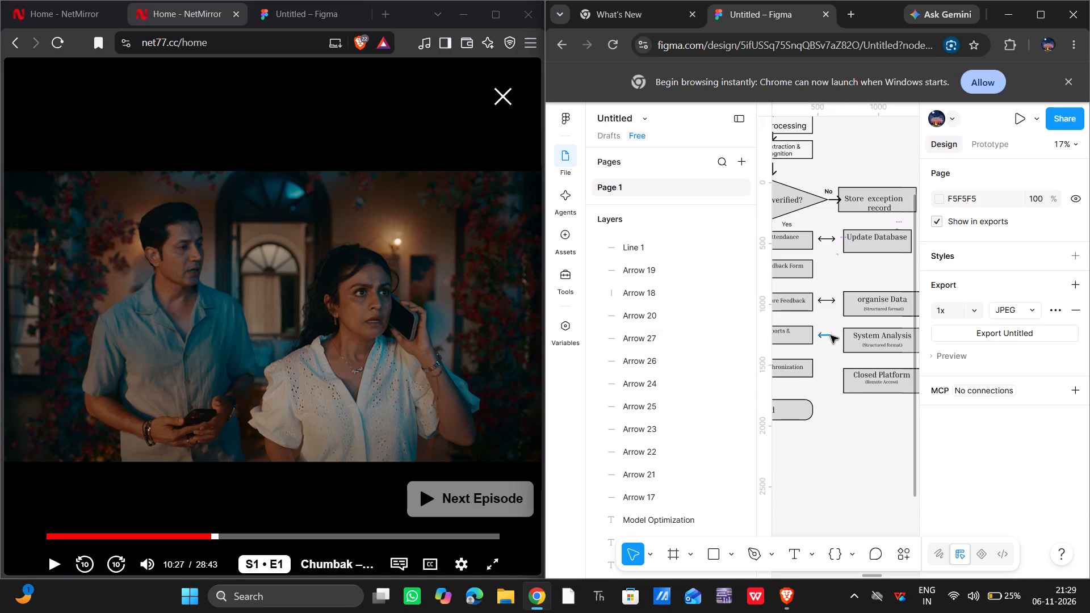
Move one arrow copy from the System Analysis row up to about X 554, Y 1129, between the organise Data and System Analysis rows.
{"action": "left_click", "coordinate": [828, 335]}
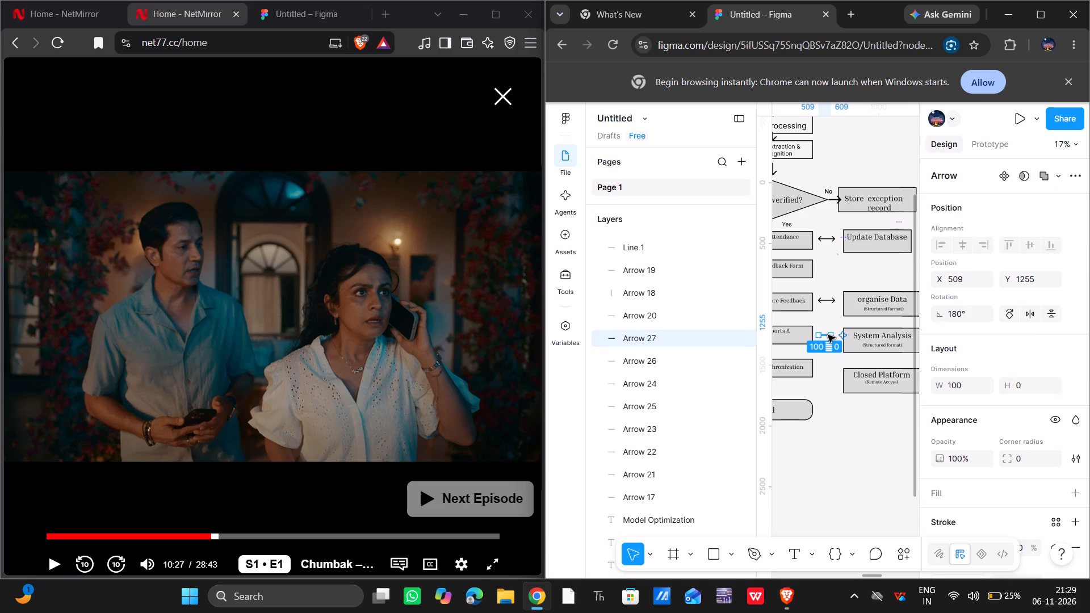
{"action": "left_click_drag", "start_coordinate": [828, 335], "coordinate": [833, 321]}
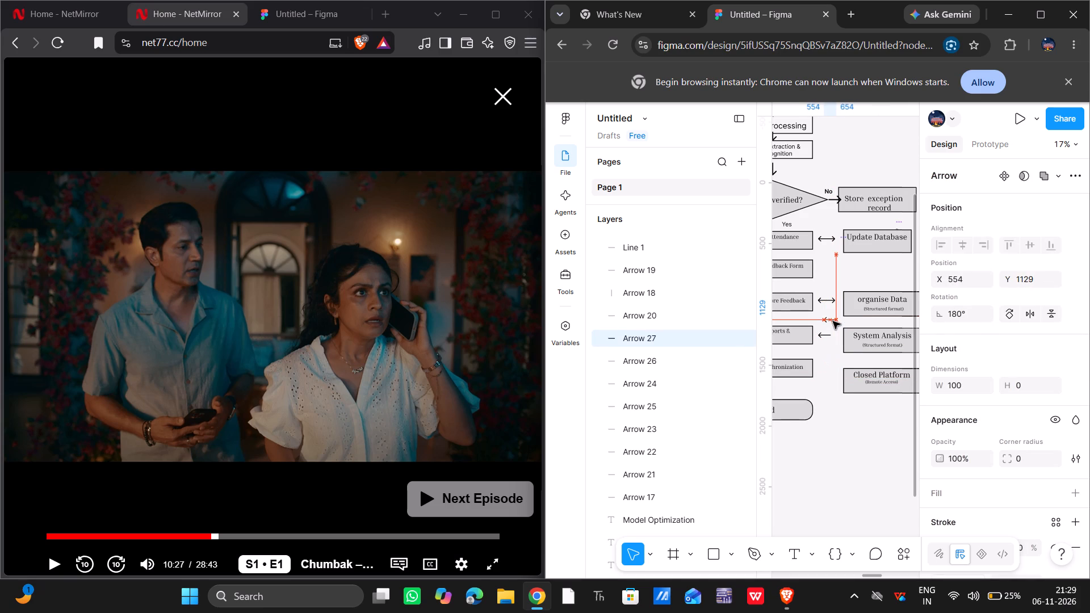
{"action": "left_click_drag", "start_coordinate": [833, 321], "coordinate": [832, 322]}
{"action": "left_click", "coordinate": [832, 384]}
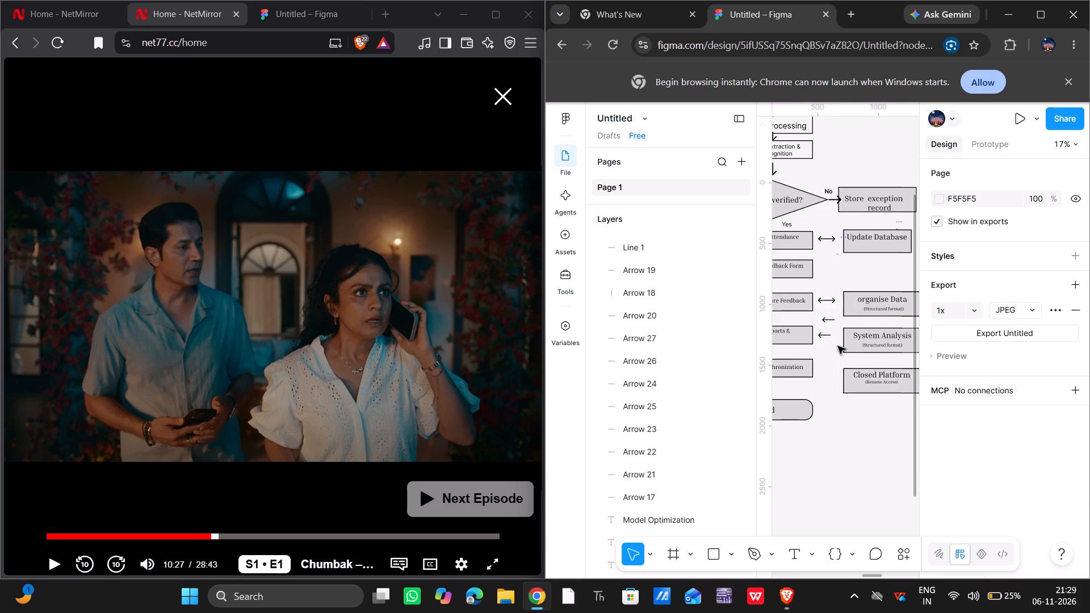
Move a second left-pointing arrow from the System Analysis row down beside the End box, to about X 554, Y 1955.
{"action": "left_click", "coordinate": [827, 334]}
{"action": "left_click_drag", "start_coordinate": [827, 334], "coordinate": [841, 409]}
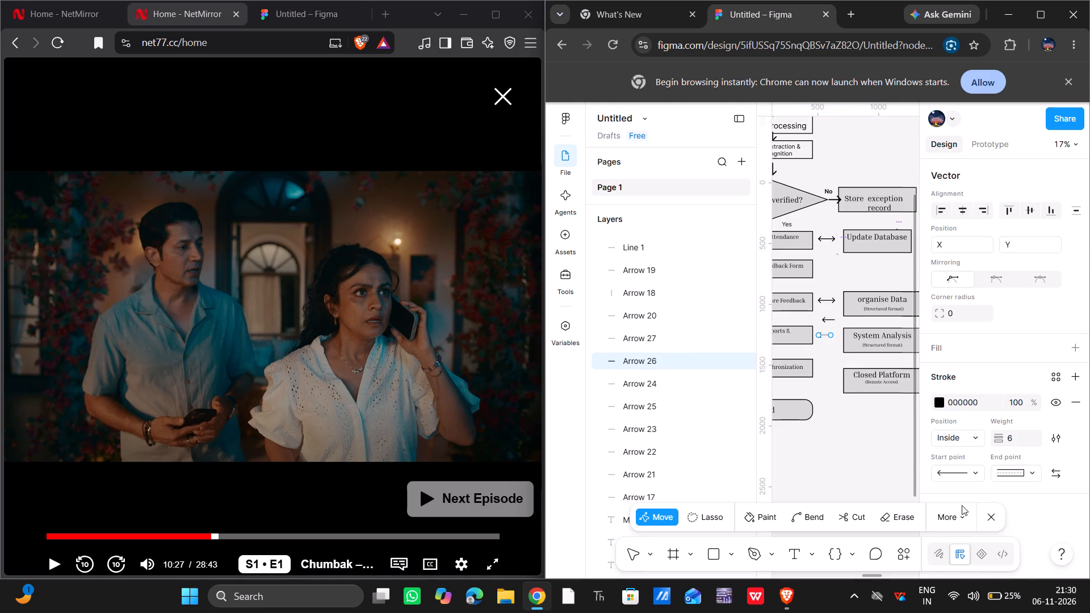
{"action": "left_click", "coordinate": [990, 517]}
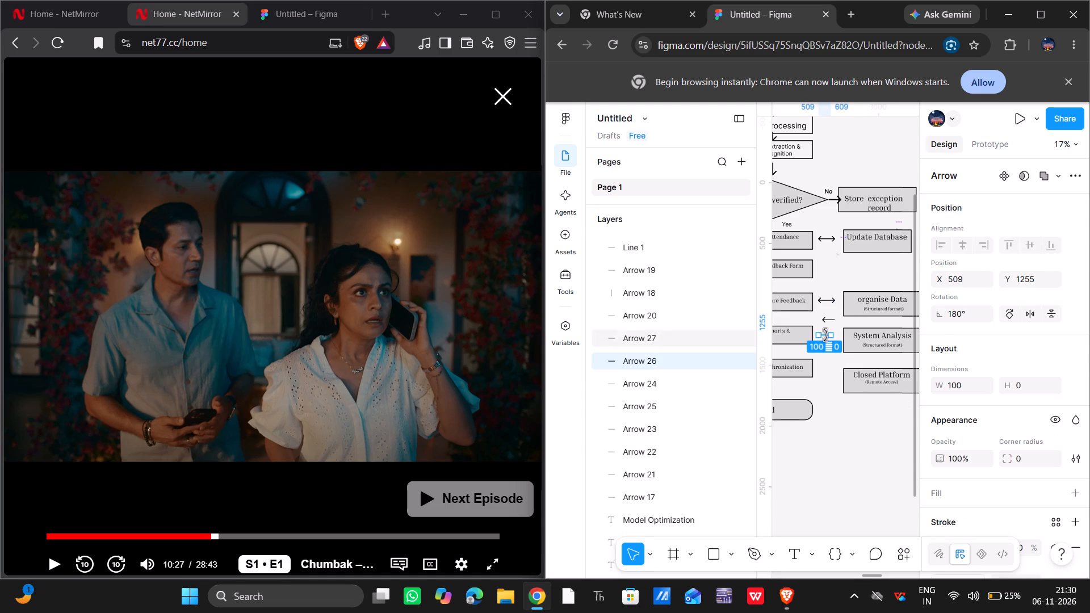
{"action": "left_click_drag", "start_coordinate": [823, 334], "coordinate": [829, 408]}
{"action": "left_click_drag", "start_coordinate": [829, 408], "coordinate": [828, 422]}
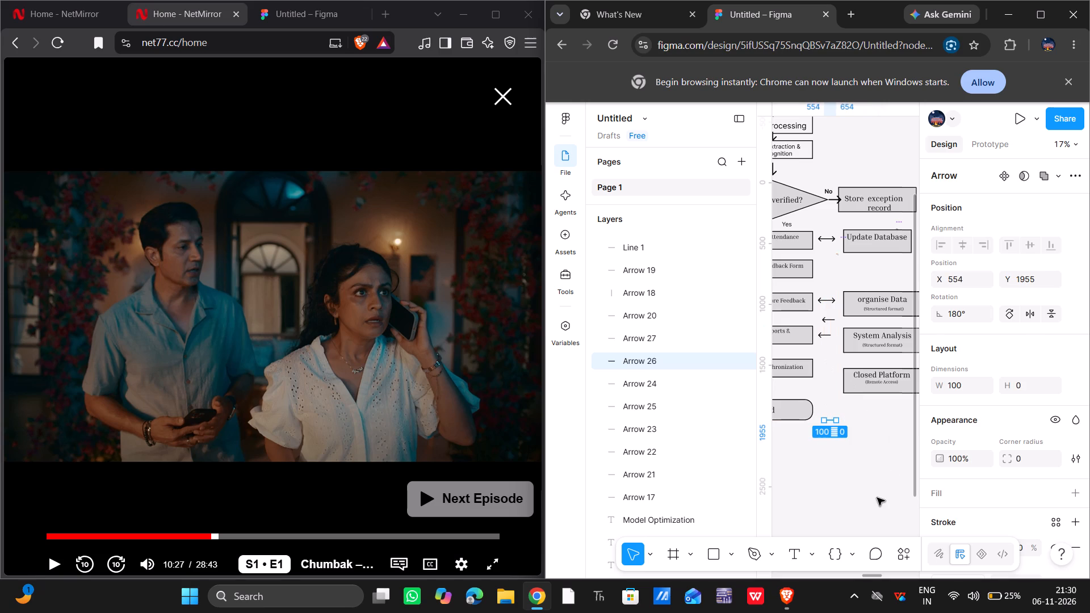
{"action": "left_click", "coordinate": [877, 498]}
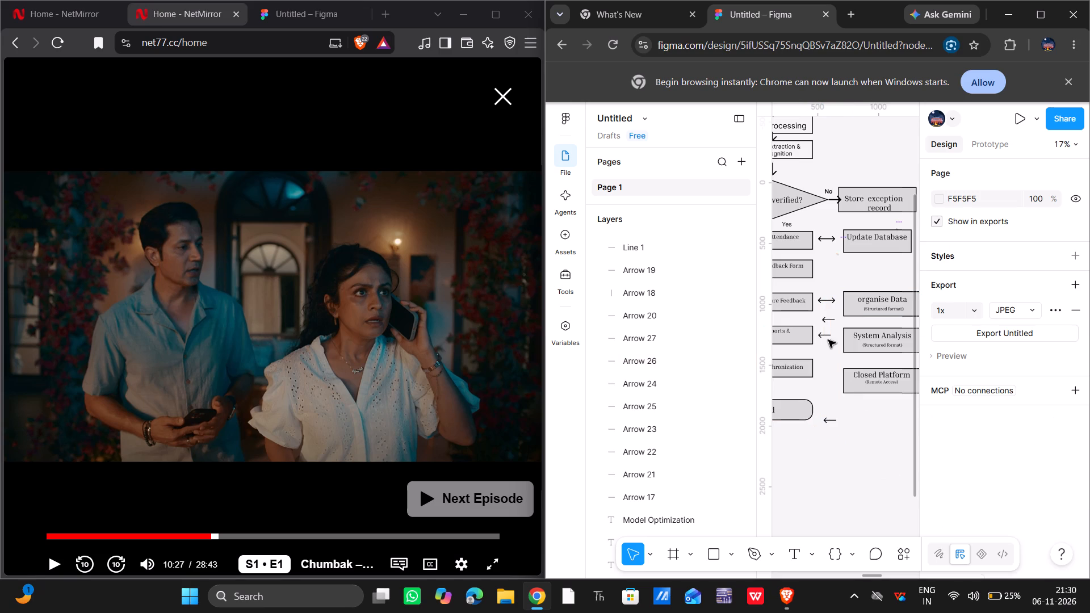
Move the remaining left-pointing arrow from the System Analysis row below the arrow near End, to about X 542, Y 2077.
{"action": "left_click", "coordinate": [829, 335]}
{"action": "left_click_drag", "start_coordinate": [829, 335], "coordinate": [833, 428]}
{"action": "left_click_drag", "start_coordinate": [833, 428], "coordinate": [834, 435]}
{"action": "left_click", "coordinate": [834, 435]}
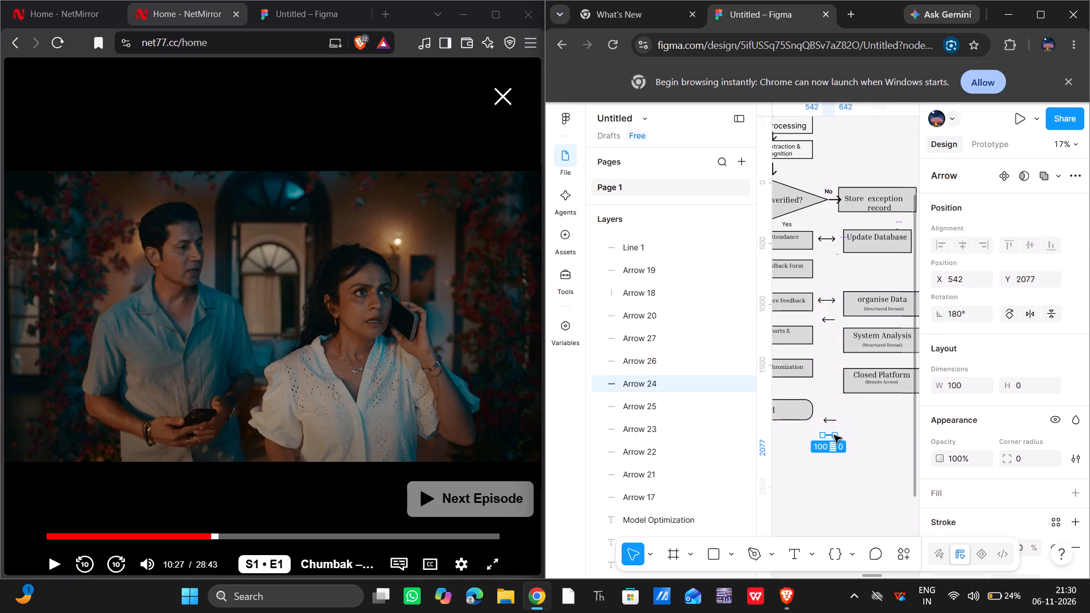
Undo the moves of the left-pointing arrow below the End box, back to its place beside System Analysis.
{"action": "left_click", "coordinate": [834, 435]}
{"action": "left_click_drag", "start_coordinate": [834, 435], "coordinate": [831, 391]}
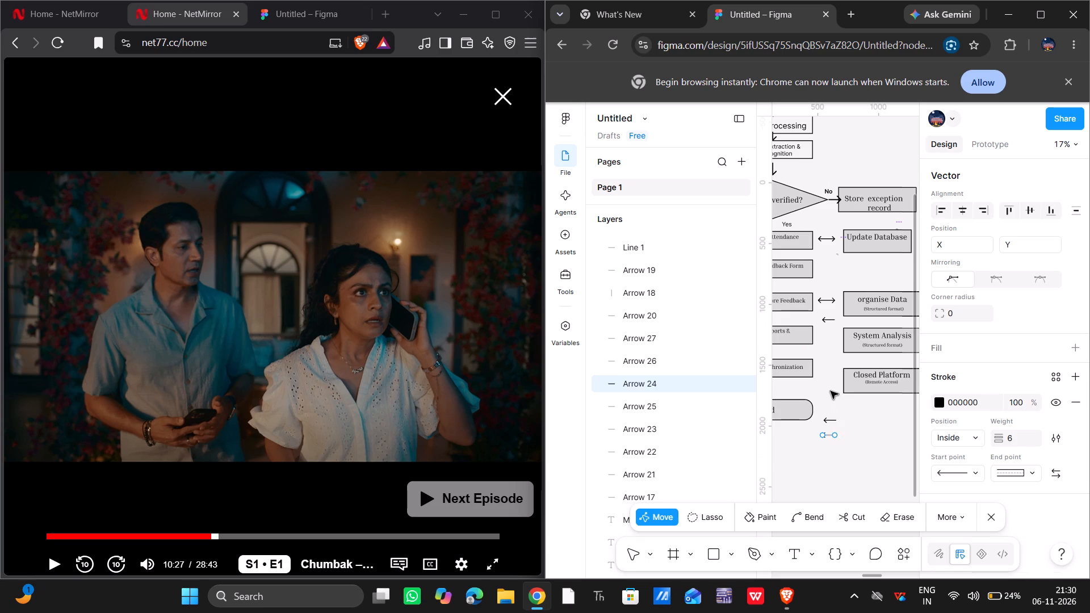
{"action": "key", "text": "ctrl+z"}
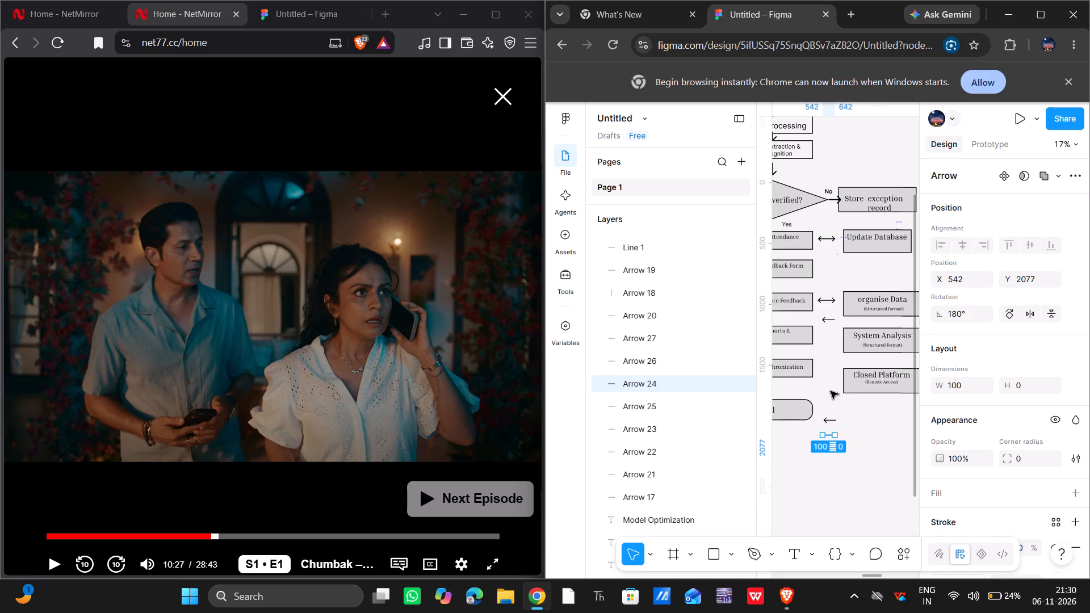
{"action": "key", "text": "ctrl+z"}
{"action": "left_click", "coordinate": [862, 489]}
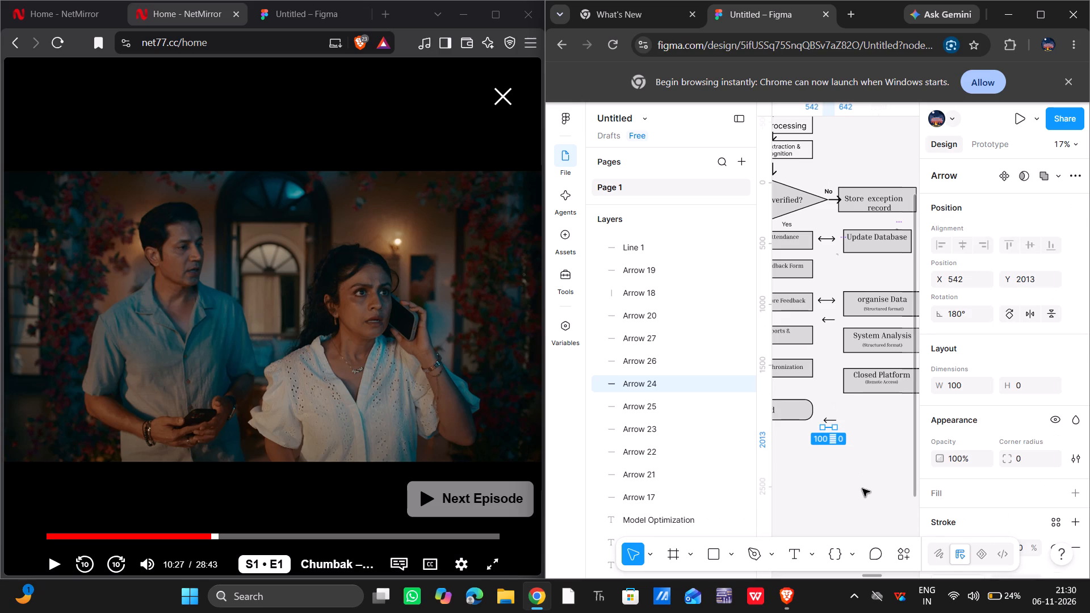
{"action": "key", "text": "ctrl+z"}
{"action": "key", "text": "ctrl+z"}
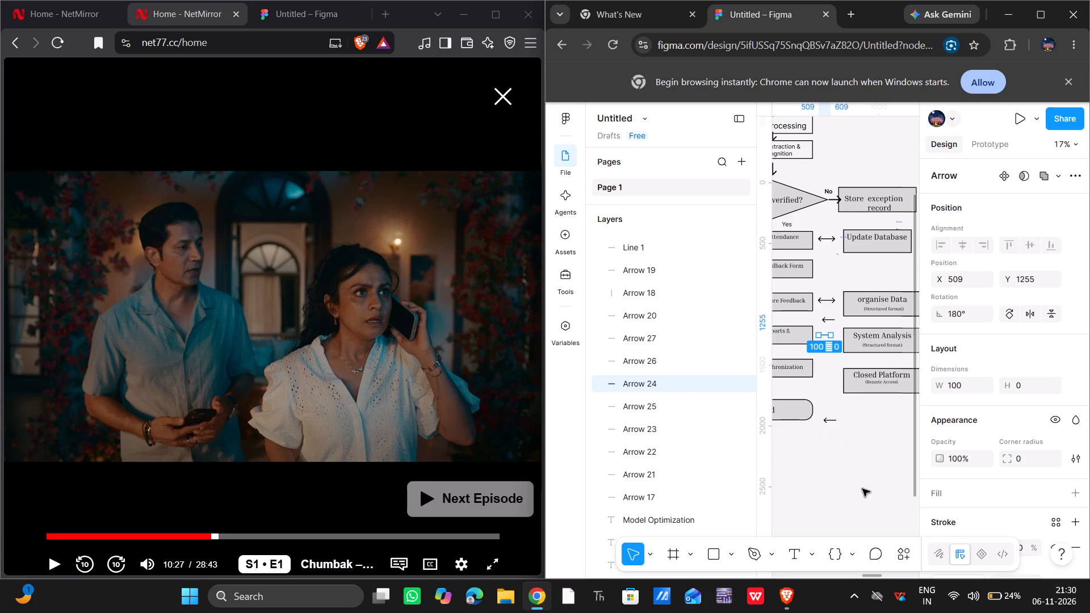
{"action": "left_click", "coordinate": [848, 476]}
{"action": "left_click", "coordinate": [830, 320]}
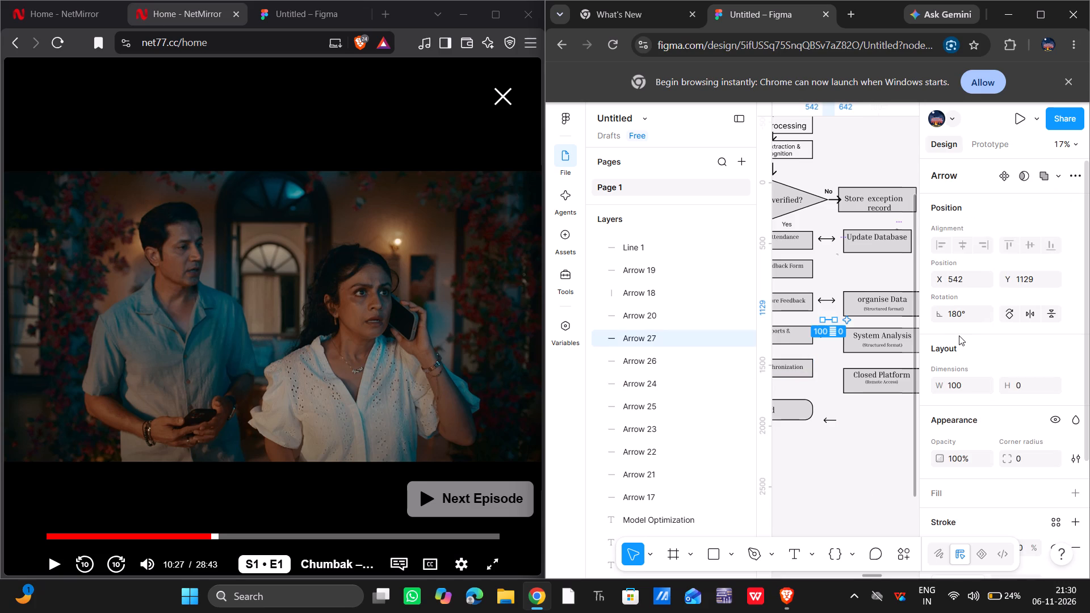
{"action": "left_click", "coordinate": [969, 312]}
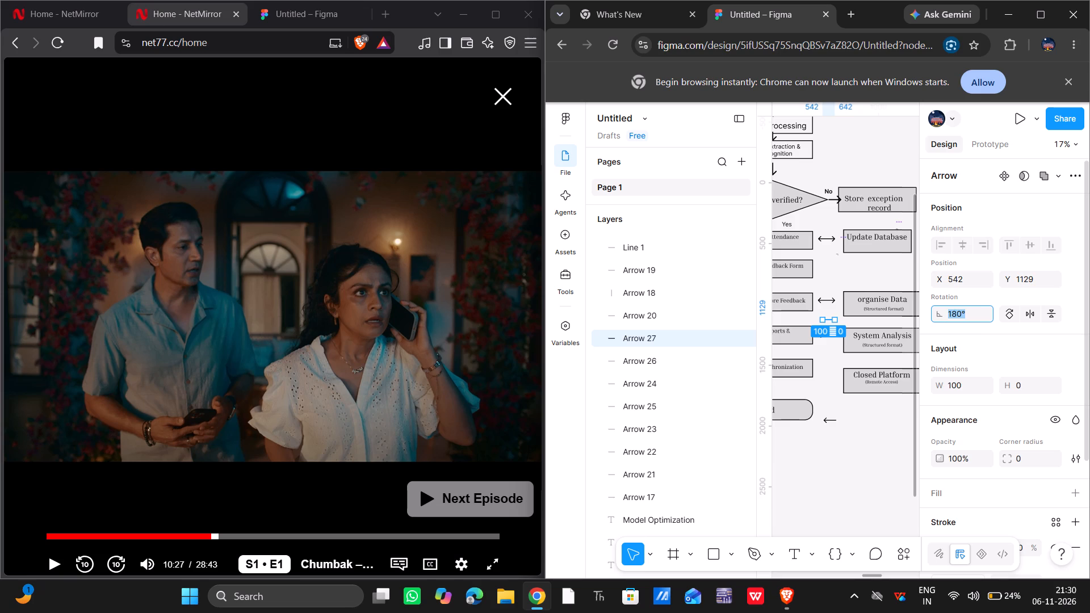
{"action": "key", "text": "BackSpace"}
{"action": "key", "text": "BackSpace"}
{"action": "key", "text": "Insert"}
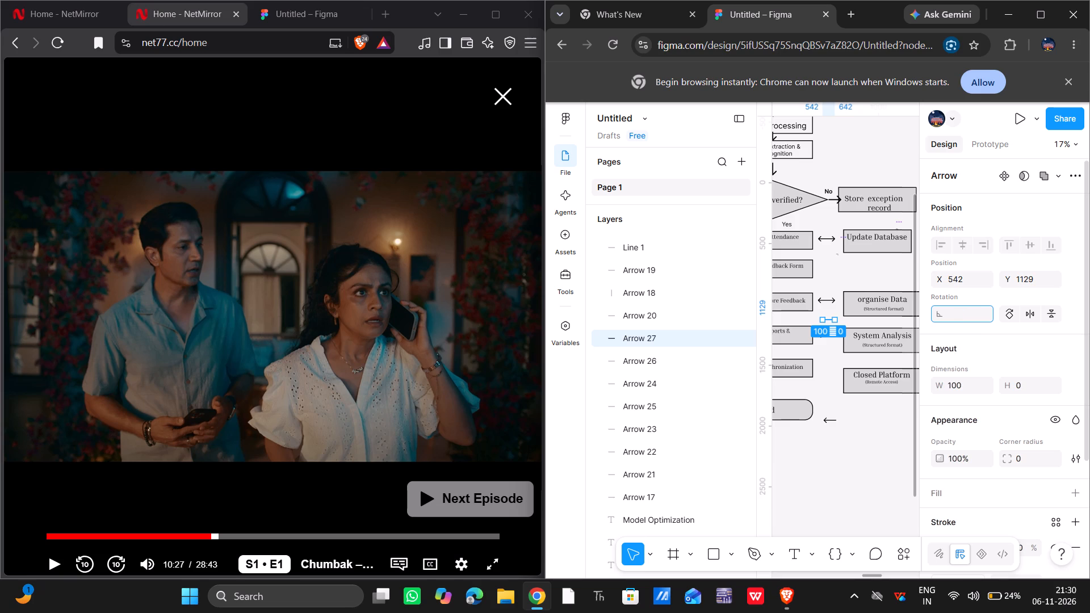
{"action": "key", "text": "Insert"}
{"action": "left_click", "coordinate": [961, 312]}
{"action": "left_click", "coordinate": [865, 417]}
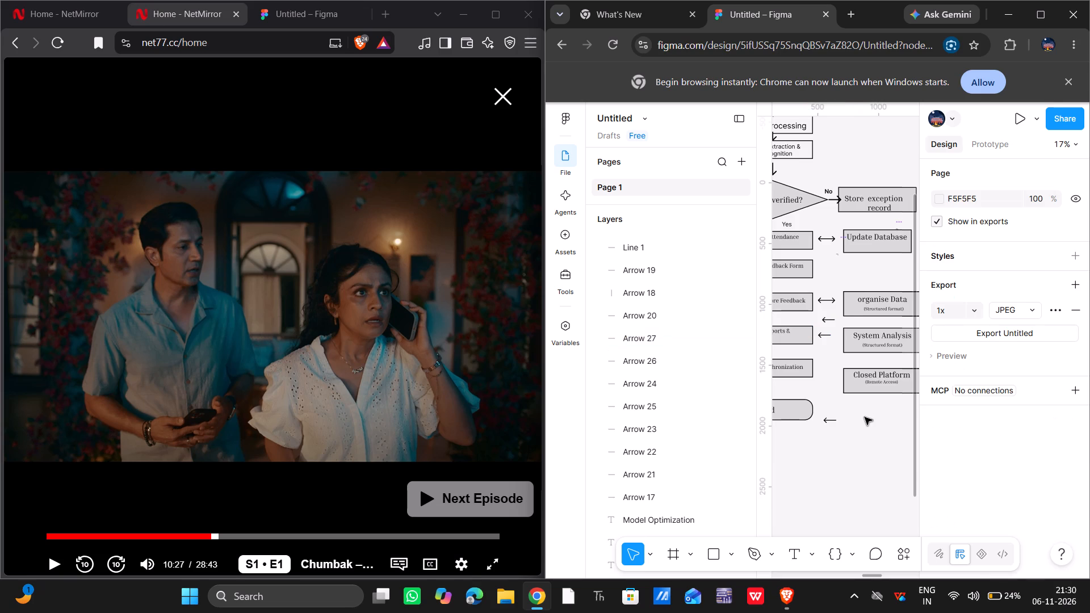
Set the rotation of the arrow between the organise Data and System Analysis rows to 0°.
{"action": "left_click", "coordinate": [832, 320]}
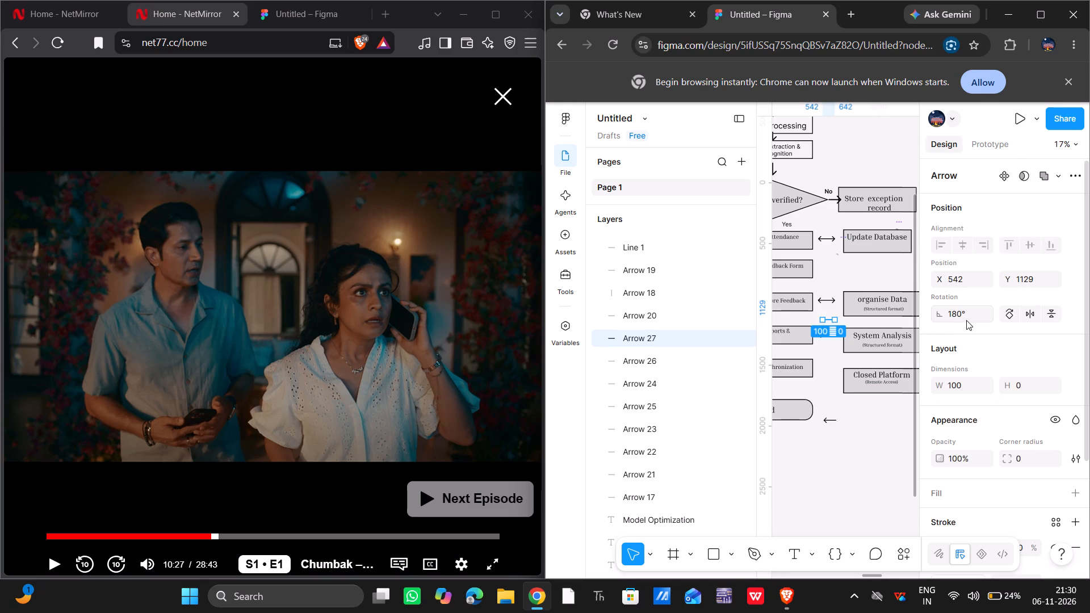
{"action": "left_click", "coordinate": [970, 314]}
{"action": "key", "text": "BackSpace"}
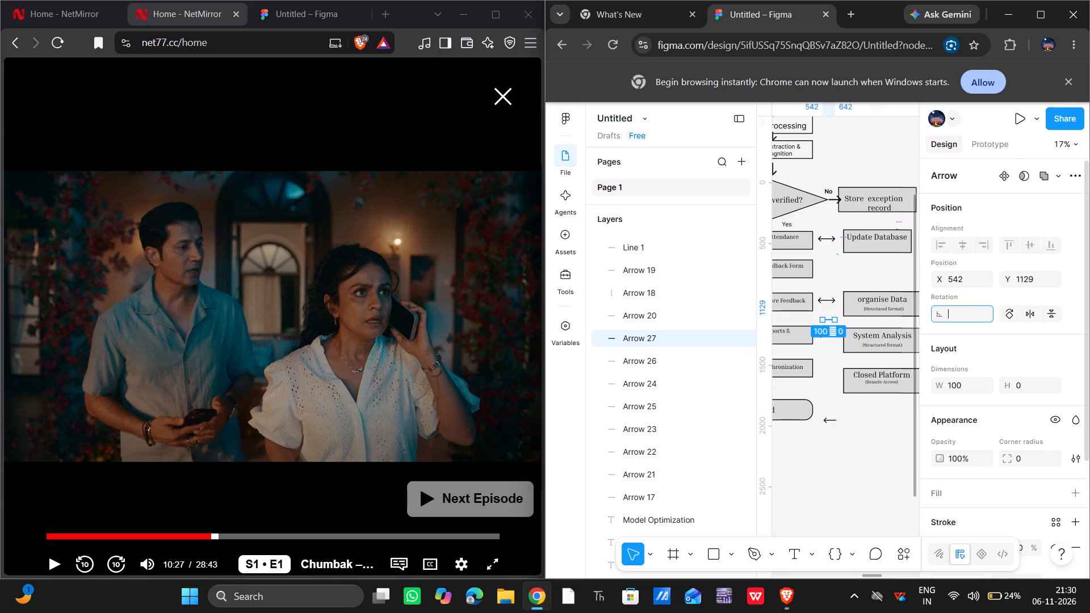
{"action": "key", "text": "Insert"}
{"action": "key", "text": "0"}
{"action": "key", "text": "Return"}
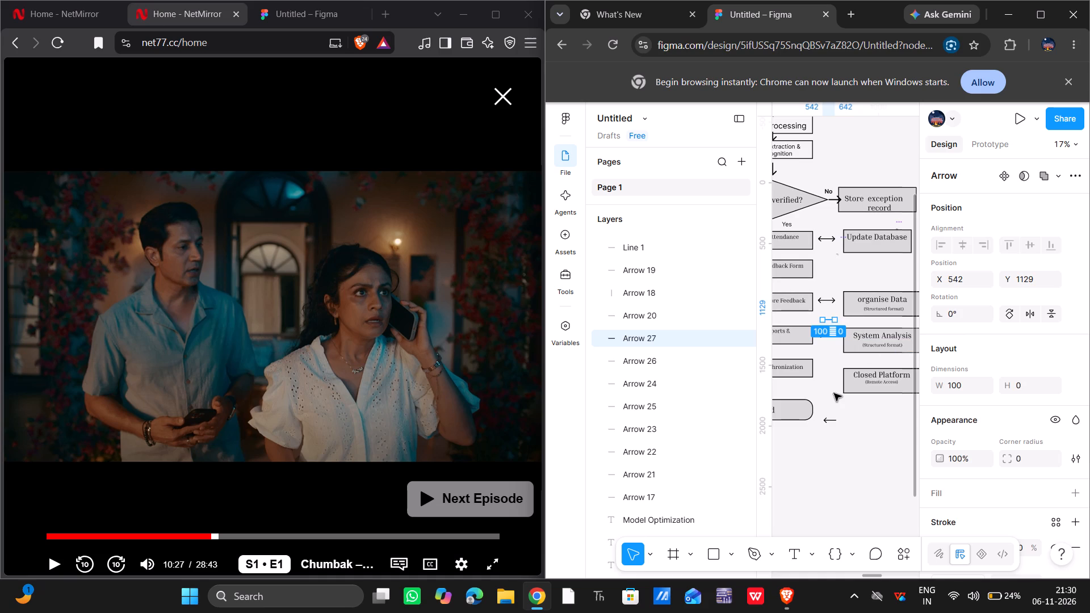
{"action": "left_click", "coordinate": [839, 411]}
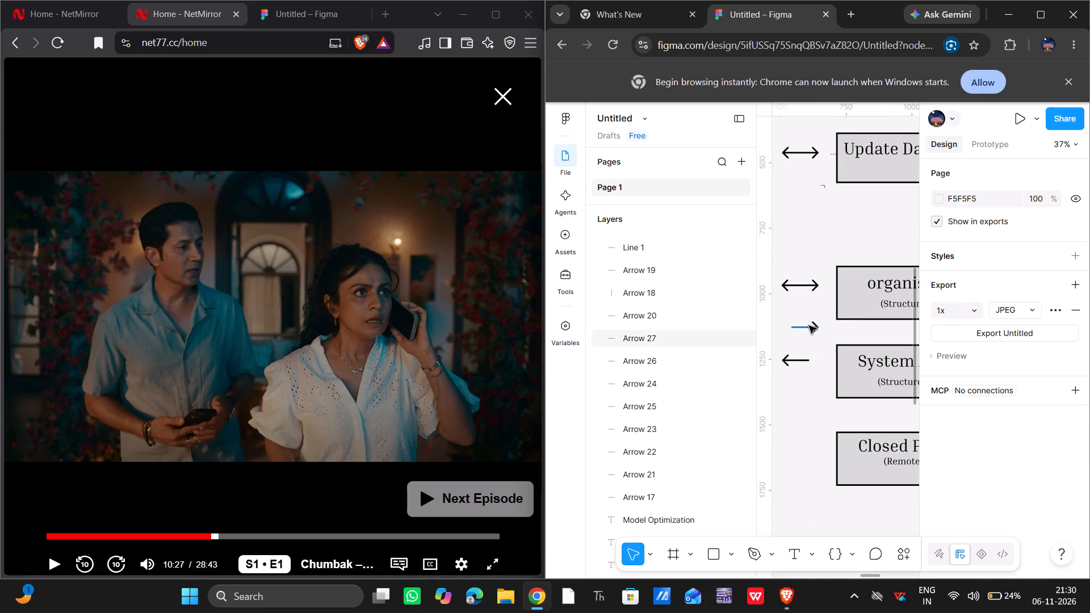
Move the right-pointing arrow down onto the System Analysis row's left-pointing arrow, to about X 524, Y 1255, forming a double-headed arrow.
{"action": "left_click", "coordinate": [809, 326]}
{"action": "left_click_drag", "start_coordinate": [809, 326], "coordinate": [815, 360]}
{"action": "left_click", "coordinate": [815, 360]}
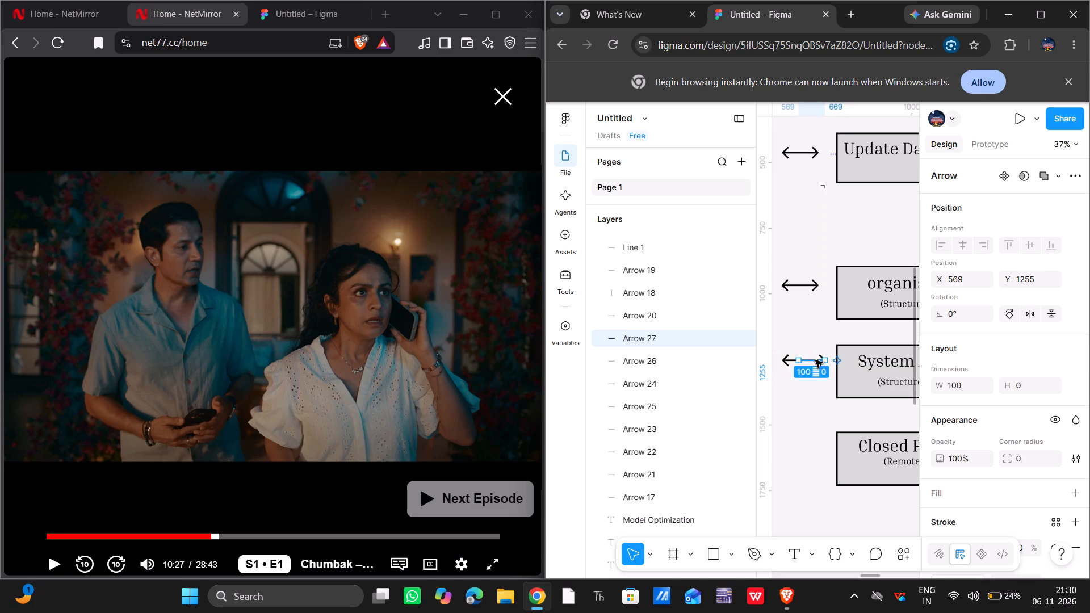
{"action": "left_click", "coordinate": [810, 439]}
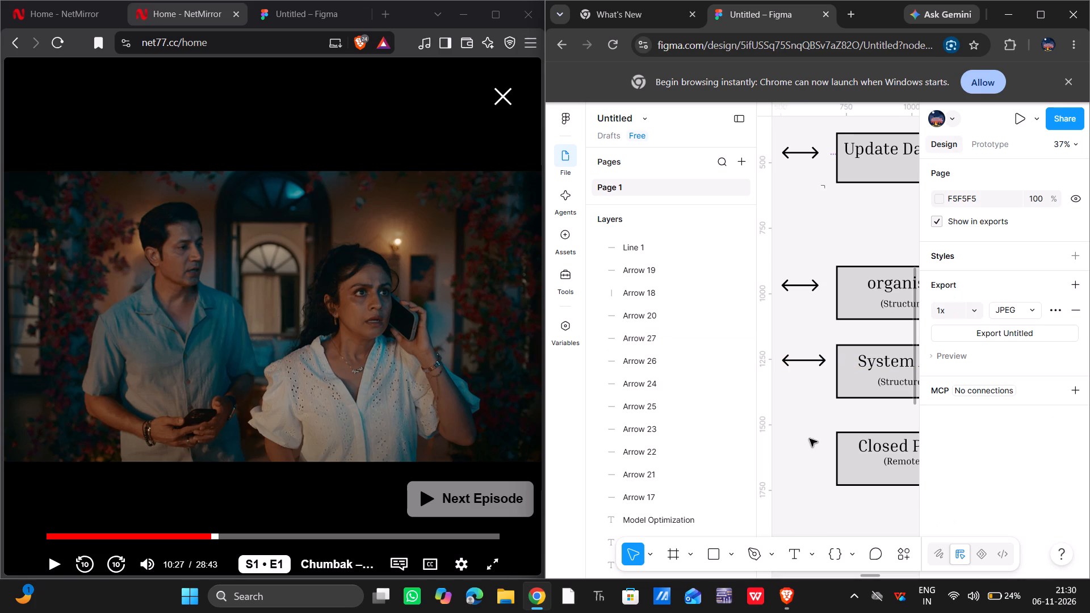
{"action": "scroll", "coordinate": [810, 439], "scroll_direction": "down", "scroll_amount": 1}
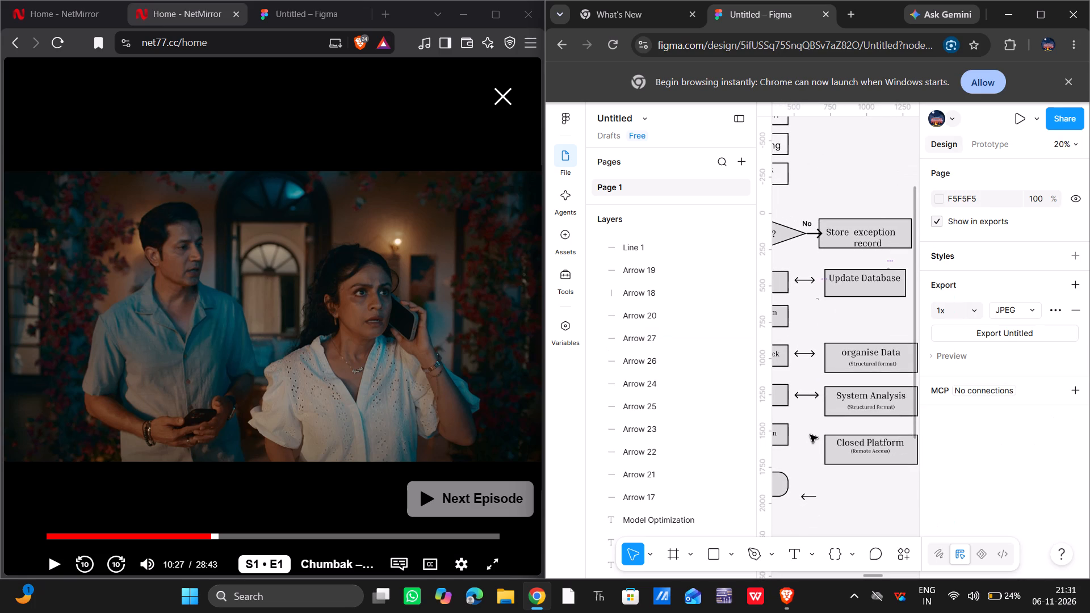
{"action": "scroll", "coordinate": [810, 435], "scroll_direction": "down", "scroll_amount": 1}
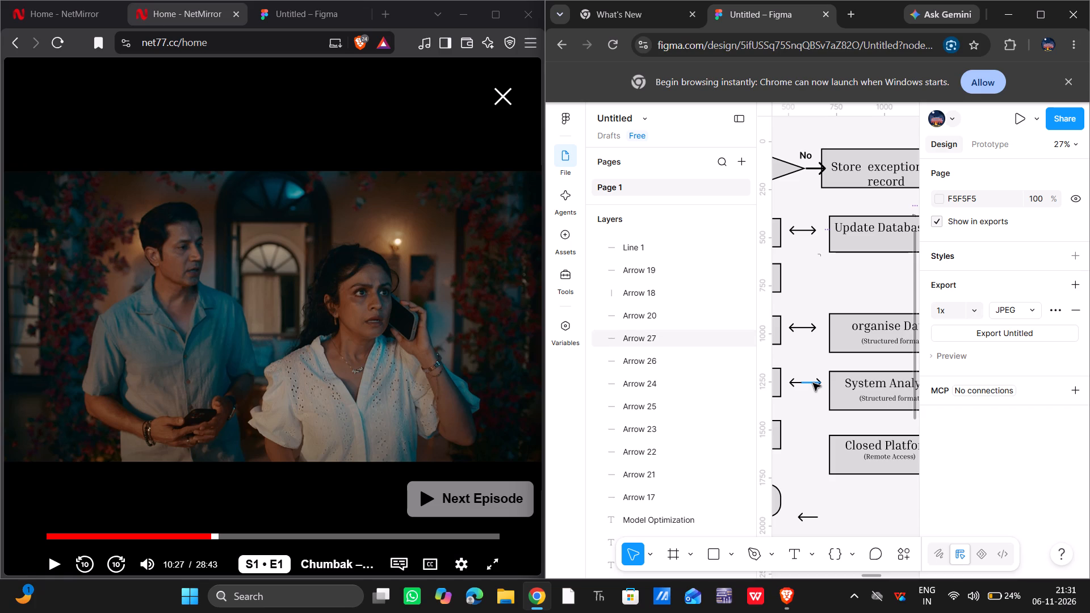
{"action": "left_click", "coordinate": [813, 383]}
{"action": "left_click_drag", "start_coordinate": [813, 383], "coordinate": [797, 381]}
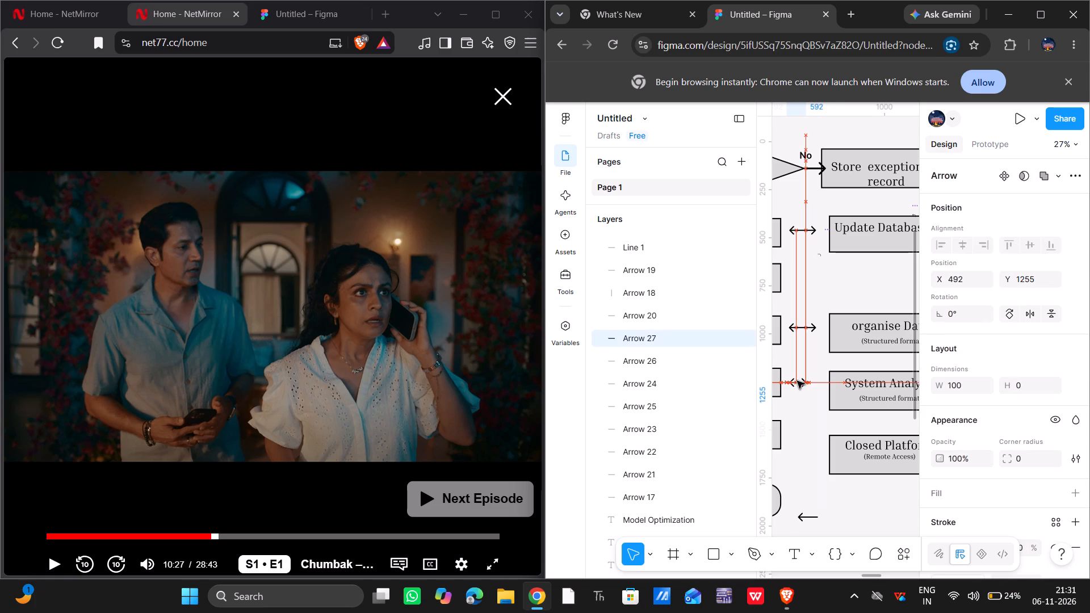
{"action": "left_click_drag", "start_coordinate": [797, 381], "coordinate": [812, 383]}
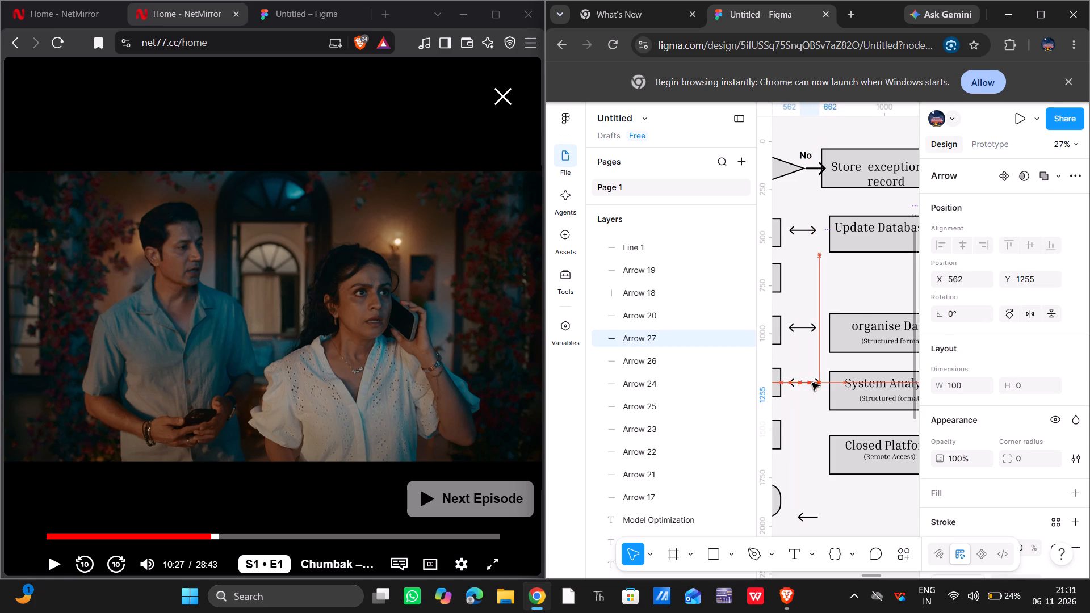
{"action": "left_click_drag", "start_coordinate": [812, 383], "coordinate": [804, 383]}
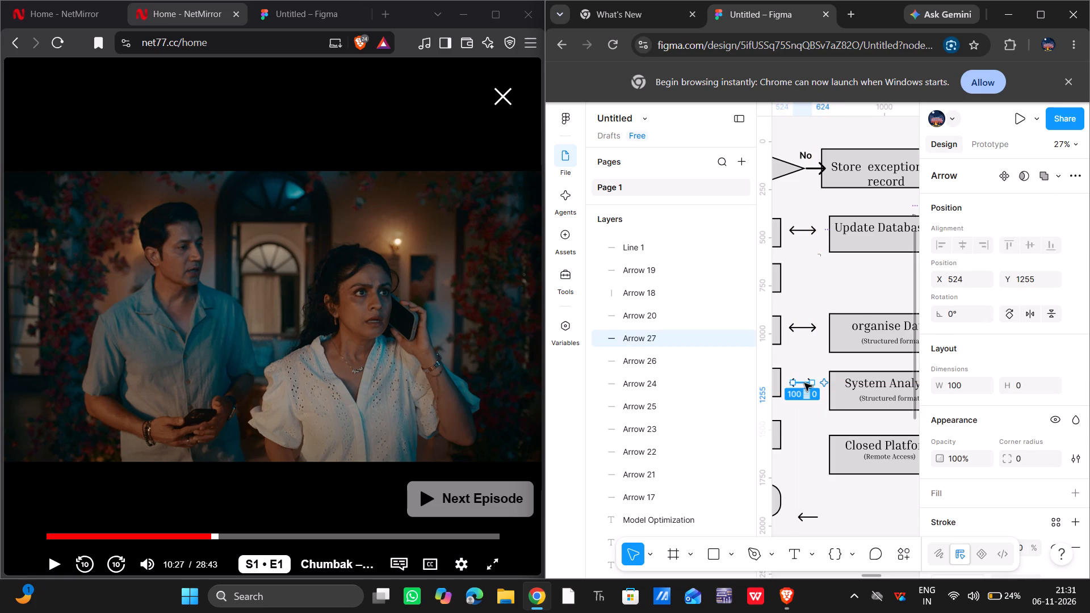
{"action": "left_click", "coordinate": [808, 437]}
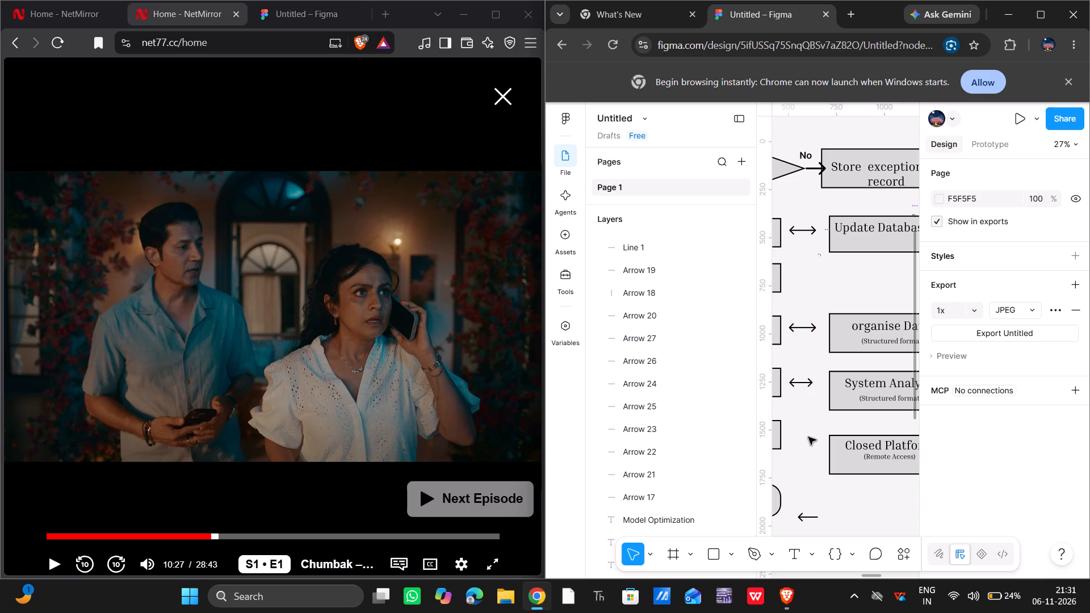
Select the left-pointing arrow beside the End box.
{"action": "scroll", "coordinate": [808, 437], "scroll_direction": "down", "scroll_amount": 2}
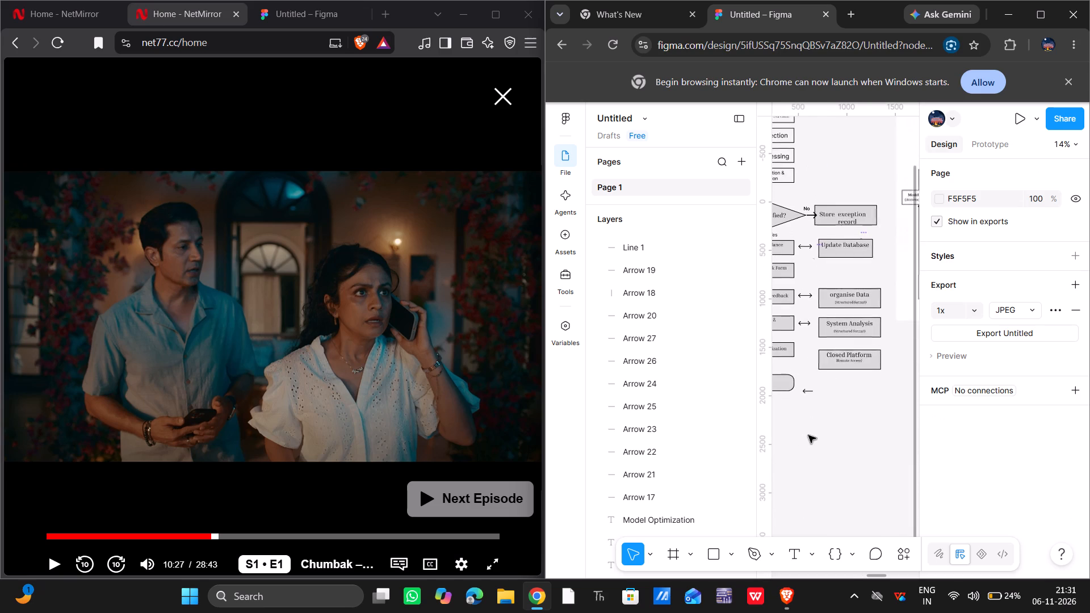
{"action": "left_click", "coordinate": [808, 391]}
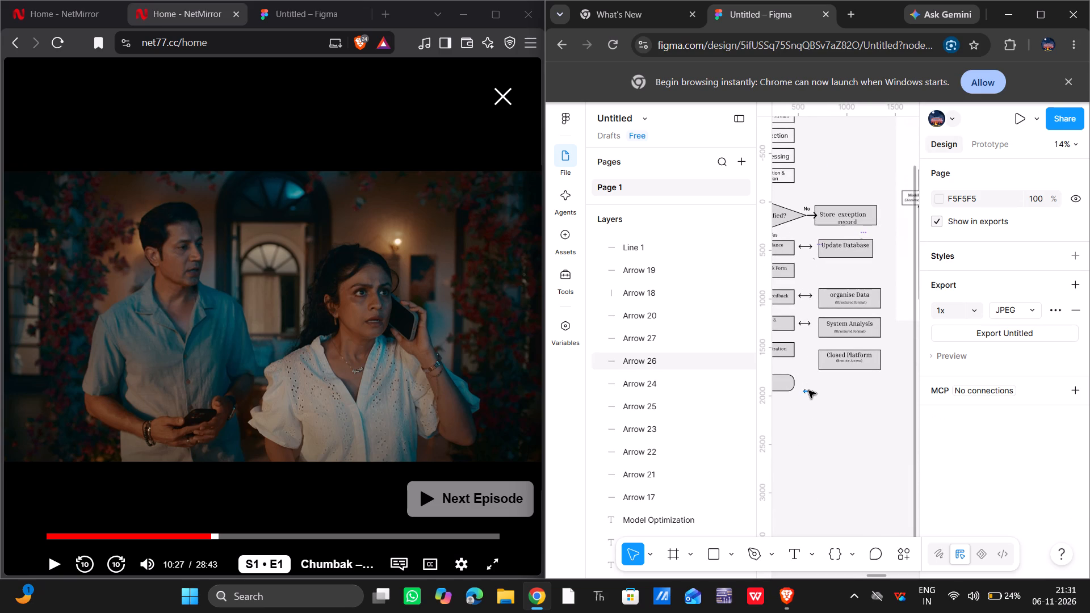
Switch to the Brave window and resume the paused episode.
{"action": "left_click", "coordinate": [456, 337]}
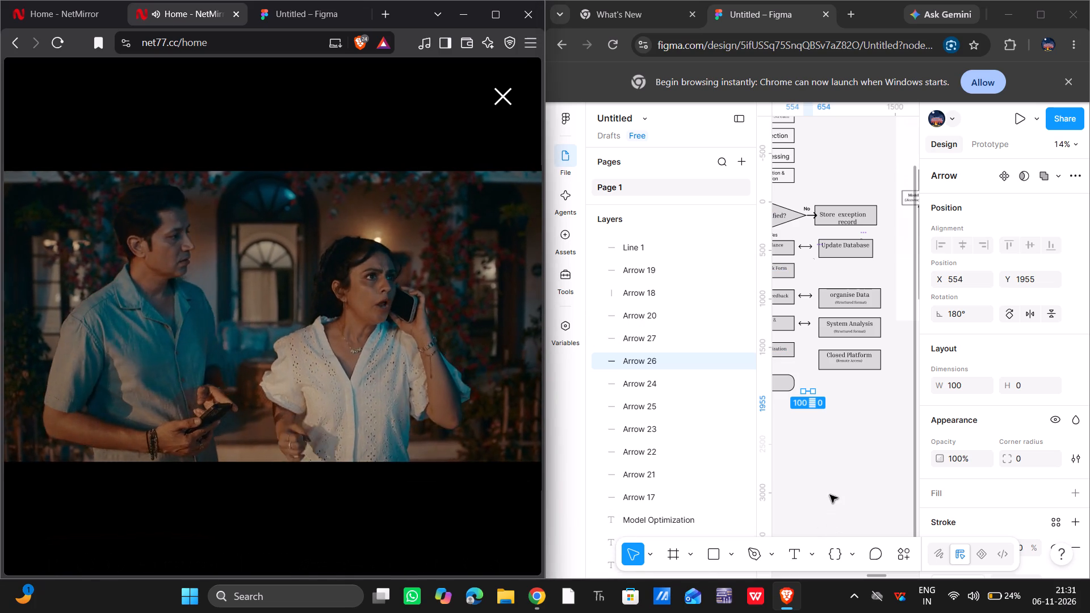
Back in Figma, move the left-pointing arrow near End up to the Closed Platform row, to about X 474, Y 1515.
{"action": "left_click", "coordinate": [830, 495]}
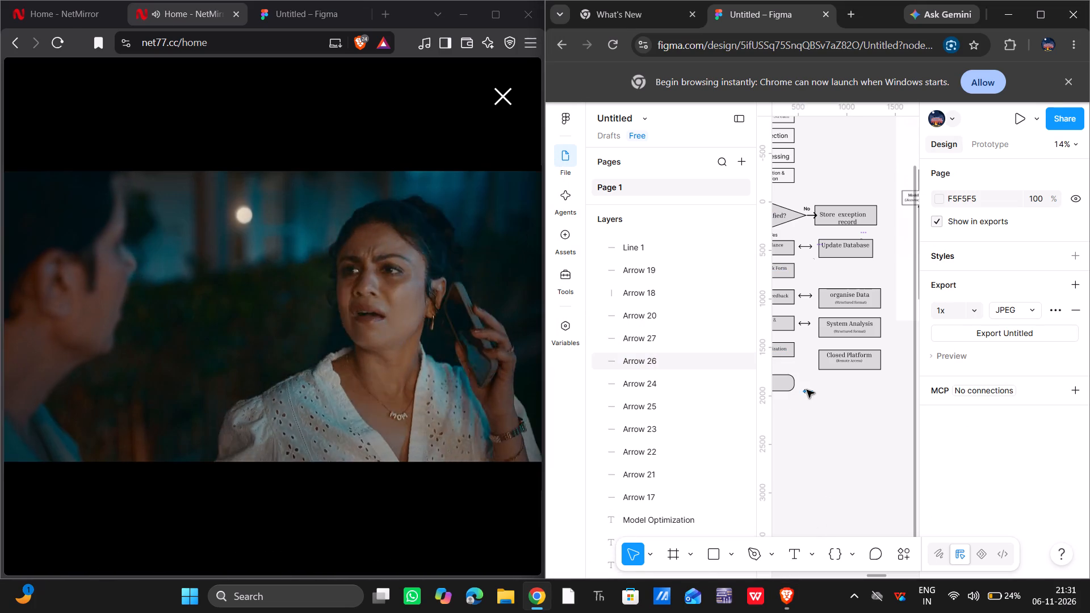
{"action": "left_click", "coordinate": [807, 390]}
{"action": "left_click_drag", "start_coordinate": [807, 390], "coordinate": [799, 348]}
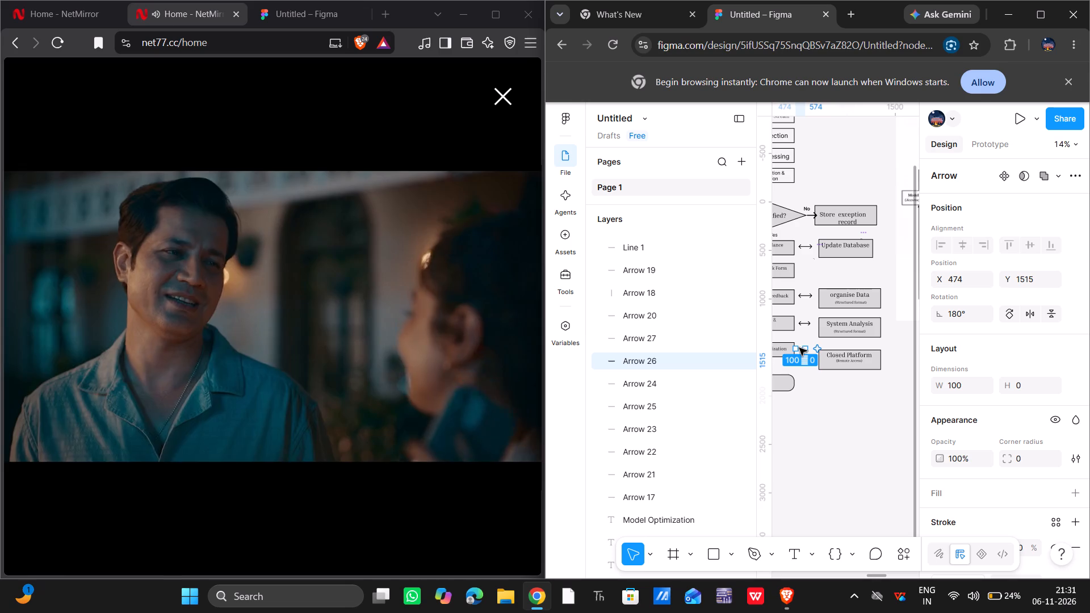
{"action": "left_click", "coordinate": [823, 434]}
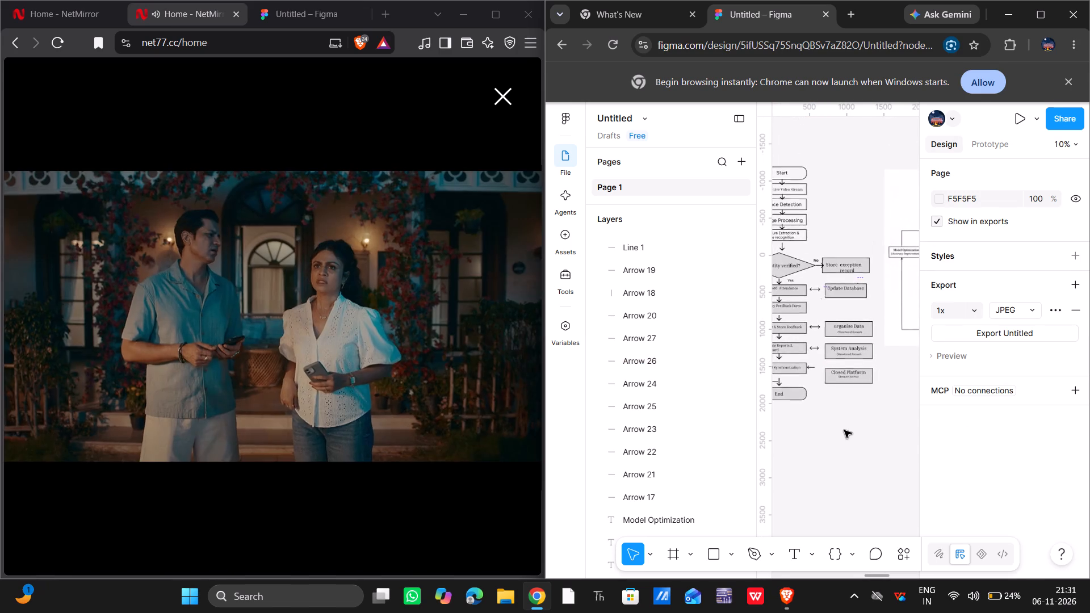
Examine the arrows between the main and side boxes in the reference flowchart.
{"action": "scroll", "coordinate": [844, 430], "scroll_direction": "left", "scroll_amount": 2}
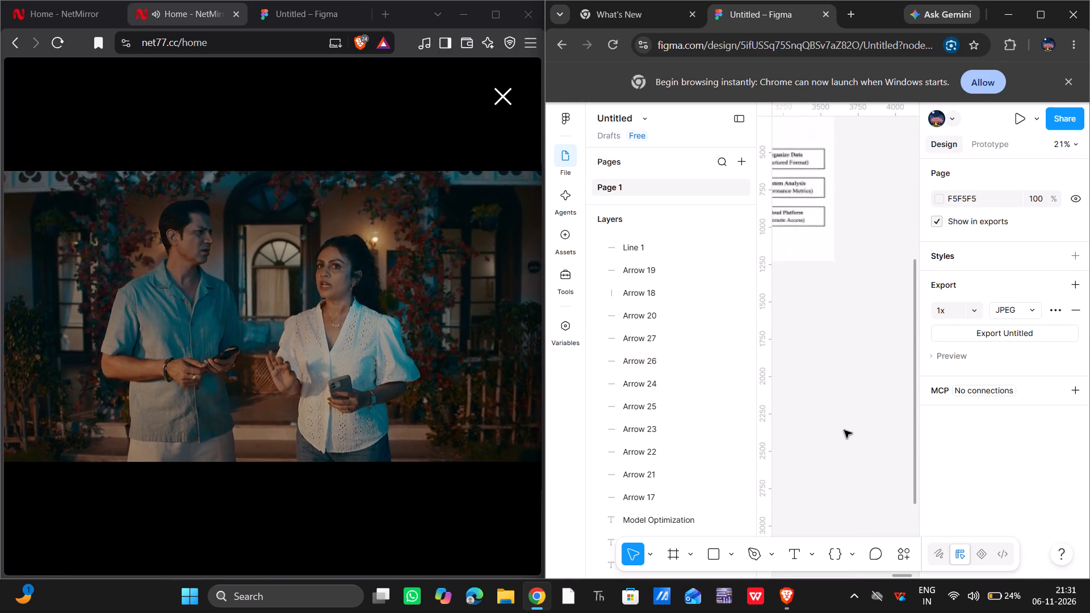
{"action": "scroll", "coordinate": [844, 430], "scroll_direction": "right", "scroll_amount": 1}
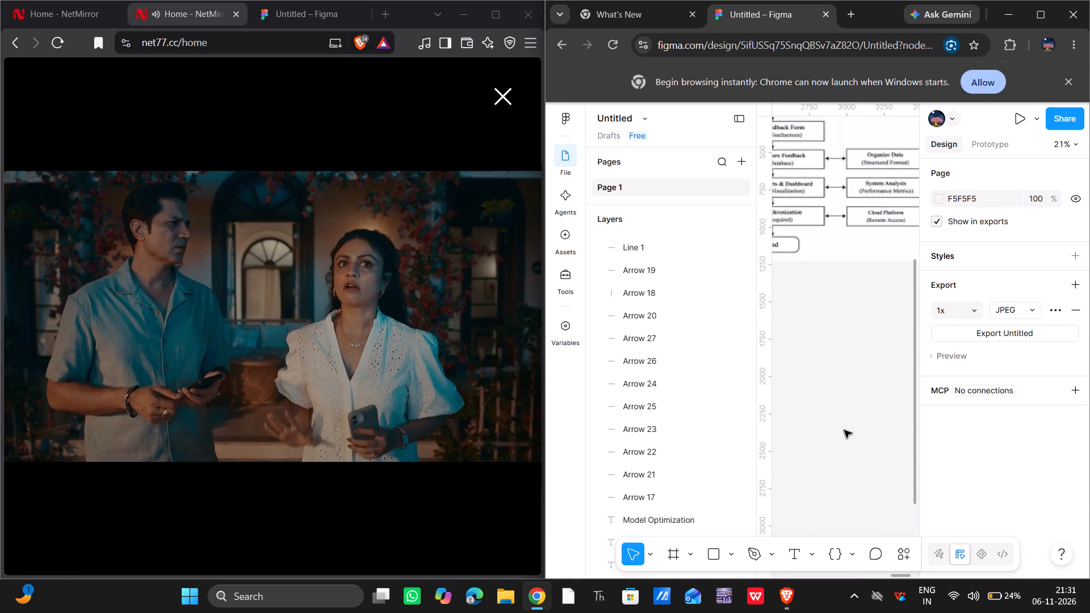
{"action": "scroll", "coordinate": [844, 430], "scroll_direction": "right", "scroll_amount": 1}
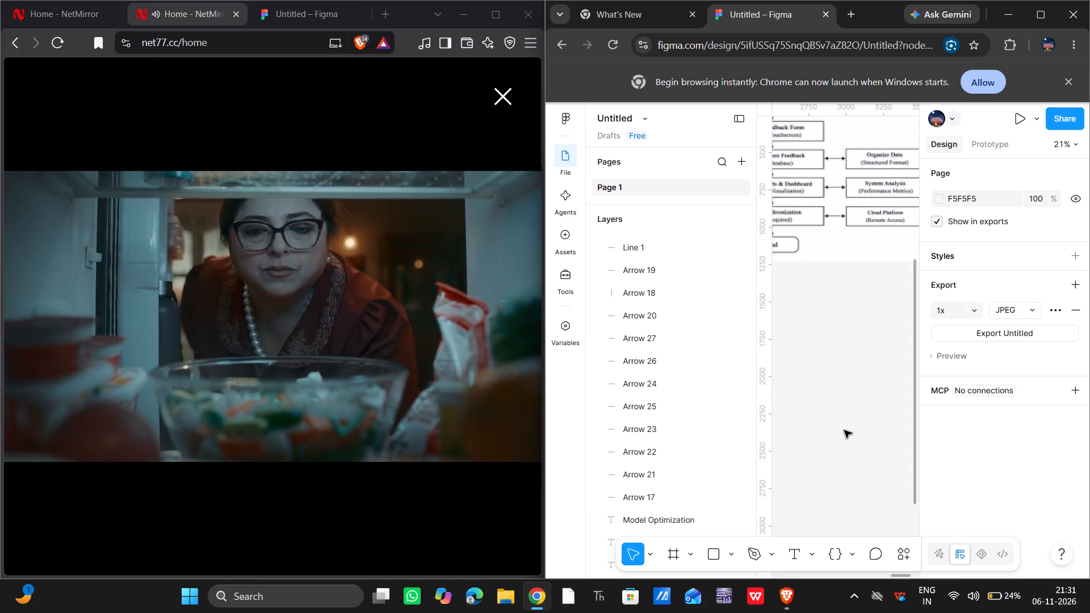
{"action": "scroll", "coordinate": [844, 430], "scroll_direction": "right", "scroll_amount": 2}
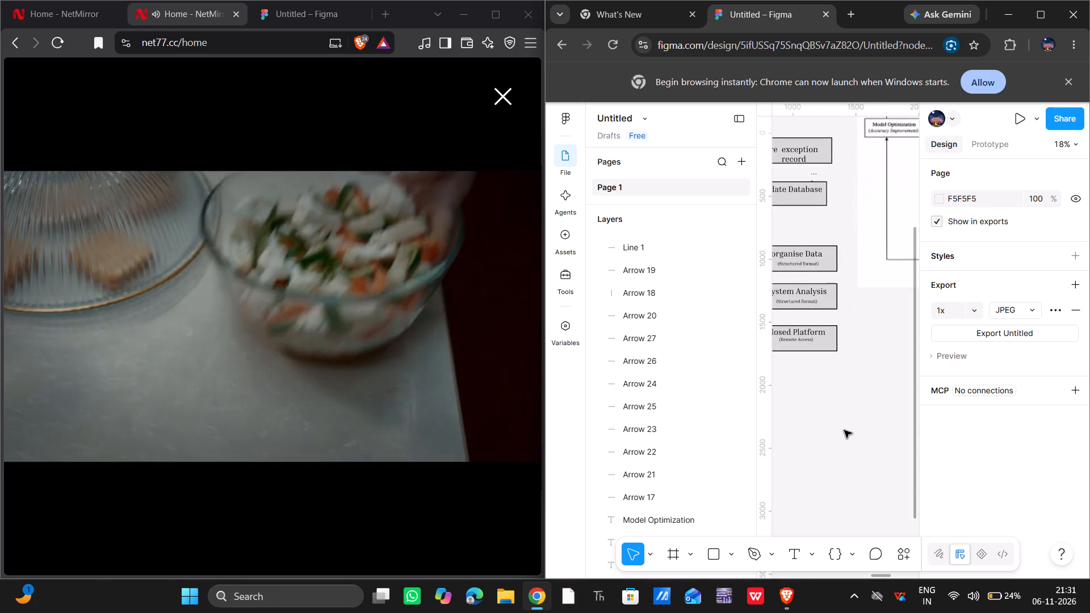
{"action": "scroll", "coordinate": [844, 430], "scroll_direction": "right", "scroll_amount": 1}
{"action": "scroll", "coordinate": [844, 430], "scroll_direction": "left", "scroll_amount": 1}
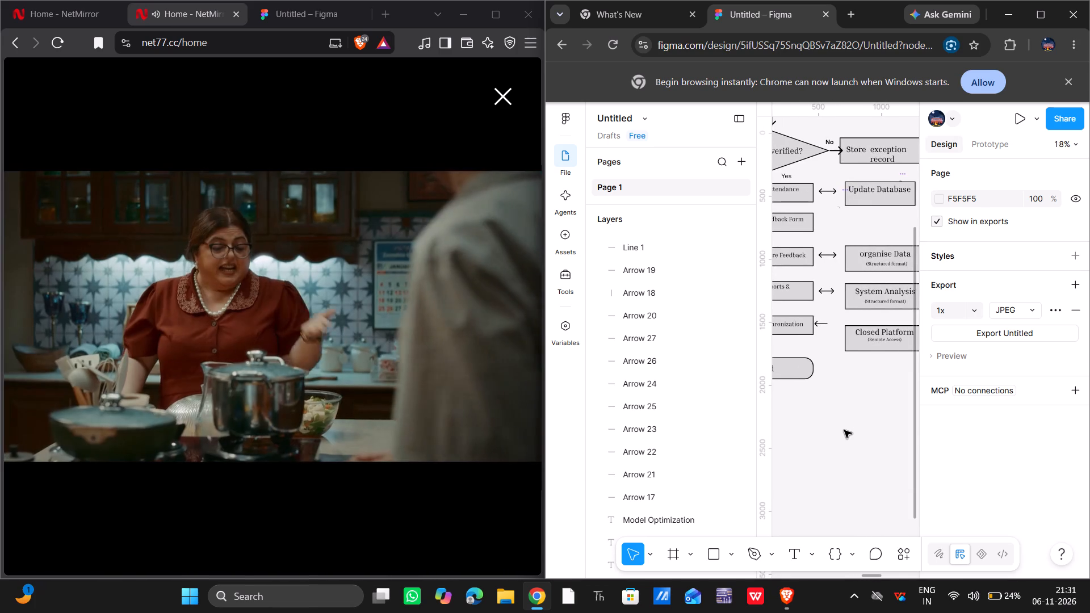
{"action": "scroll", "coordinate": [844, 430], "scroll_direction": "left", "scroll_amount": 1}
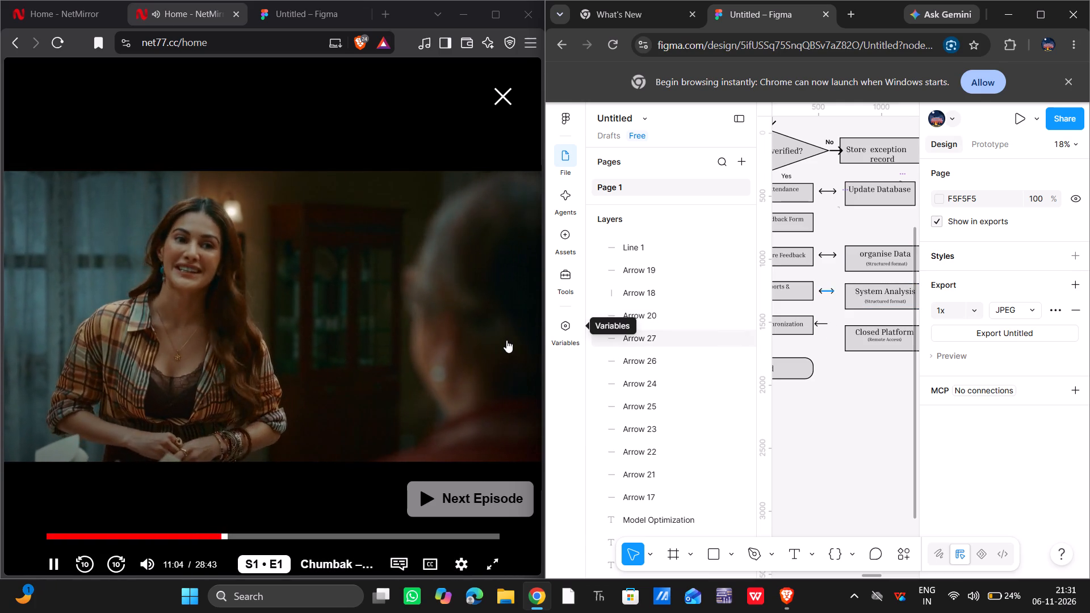
Switch to the Brave window and pause the playing episode.
{"action": "left_click", "coordinate": [425, 339]}
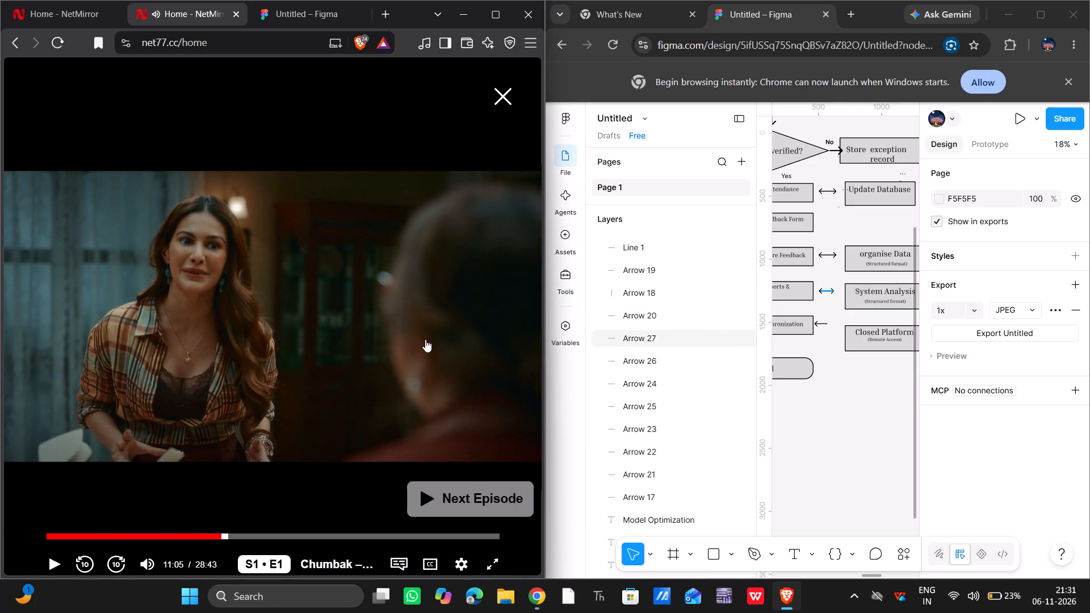
Back in Figma, select the rectangle behind the Closed Platform (Remote Access) text in the side column.
{"action": "scroll", "coordinate": [810, 346], "scroll_direction": "left", "scroll_amount": 1}
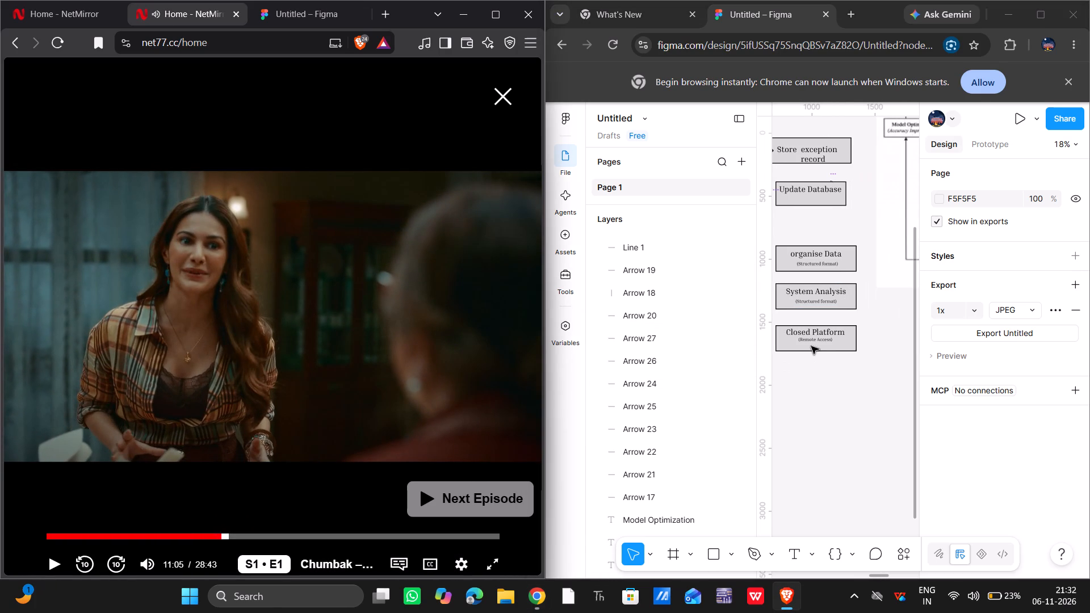
{"action": "left_click", "coordinate": [827, 350]}
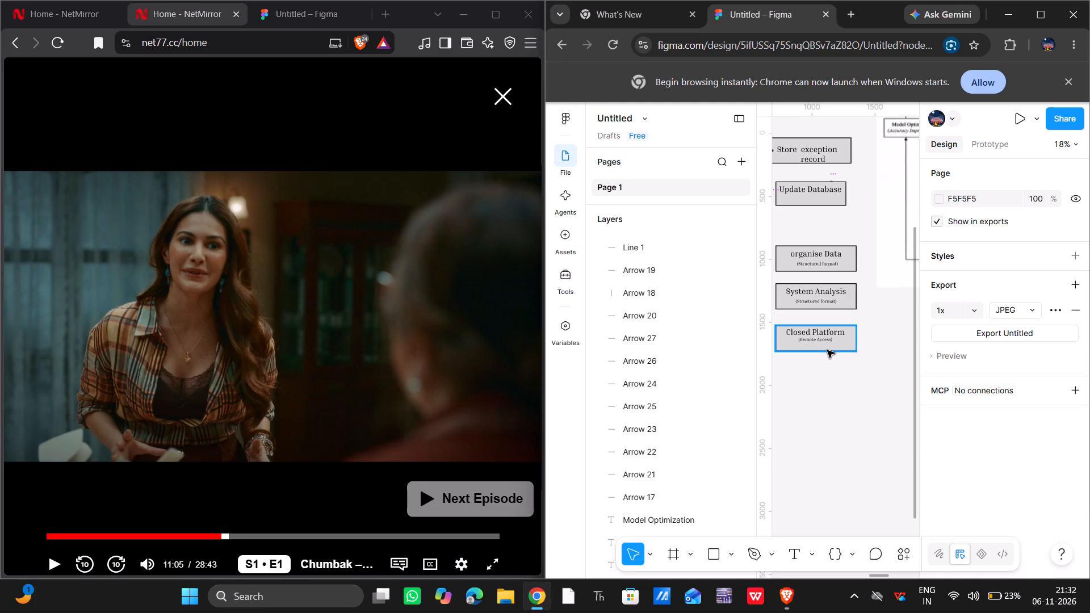
{"action": "scroll", "coordinate": [827, 350], "scroll_direction": "right", "scroll_amount": 1}
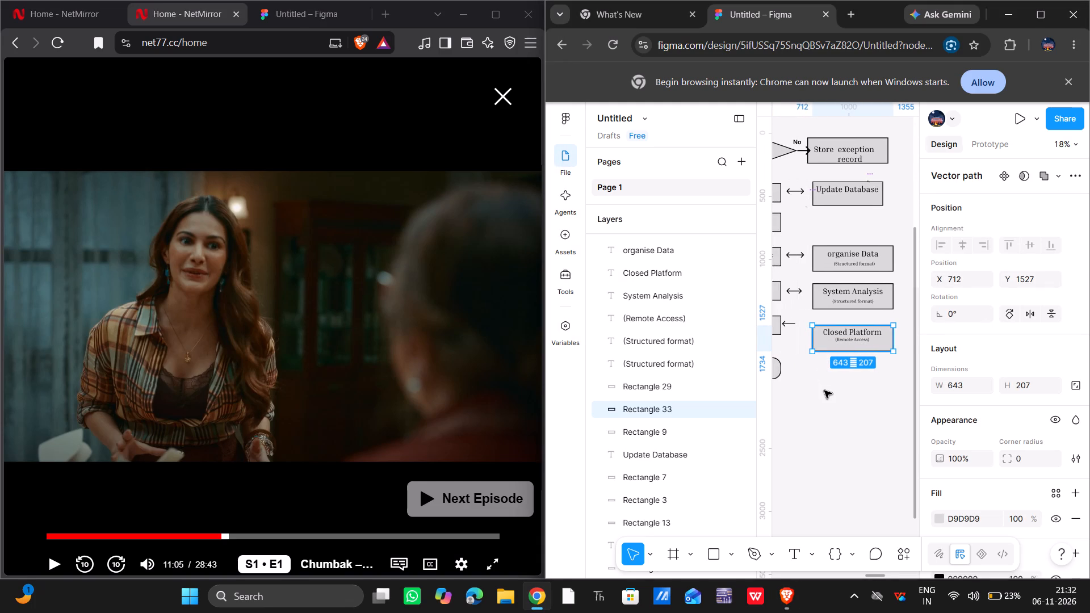
{"action": "left_click", "coordinate": [824, 391]}
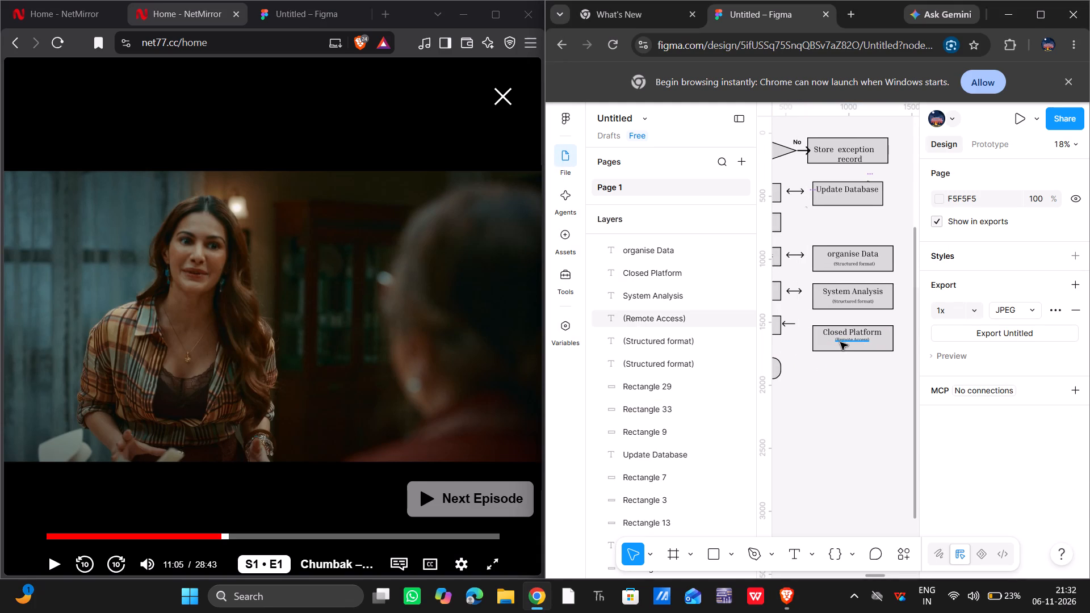
{"action": "left_click", "coordinate": [827, 347]}
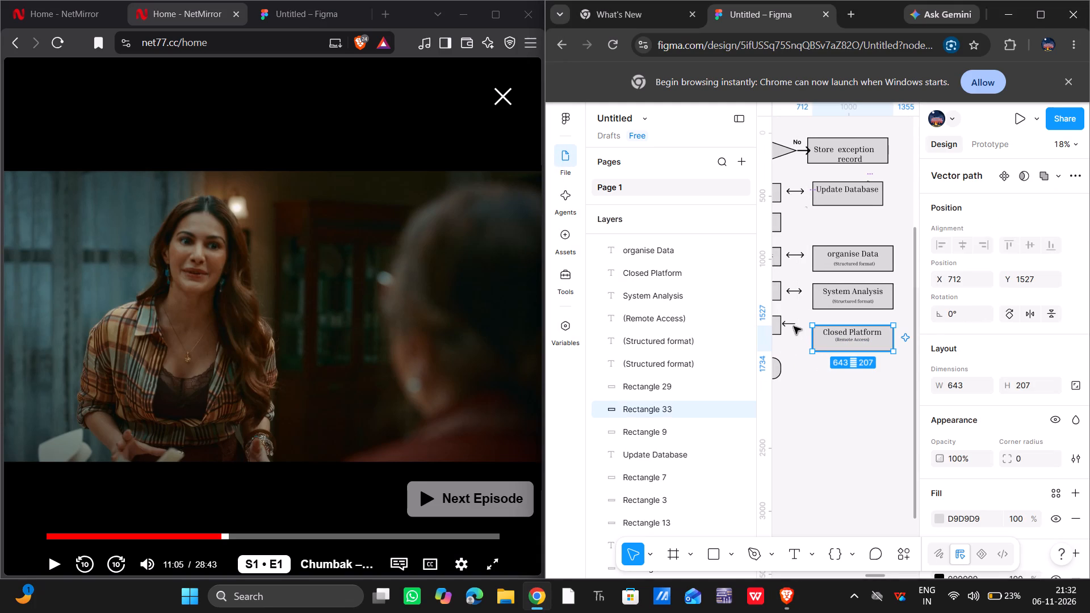
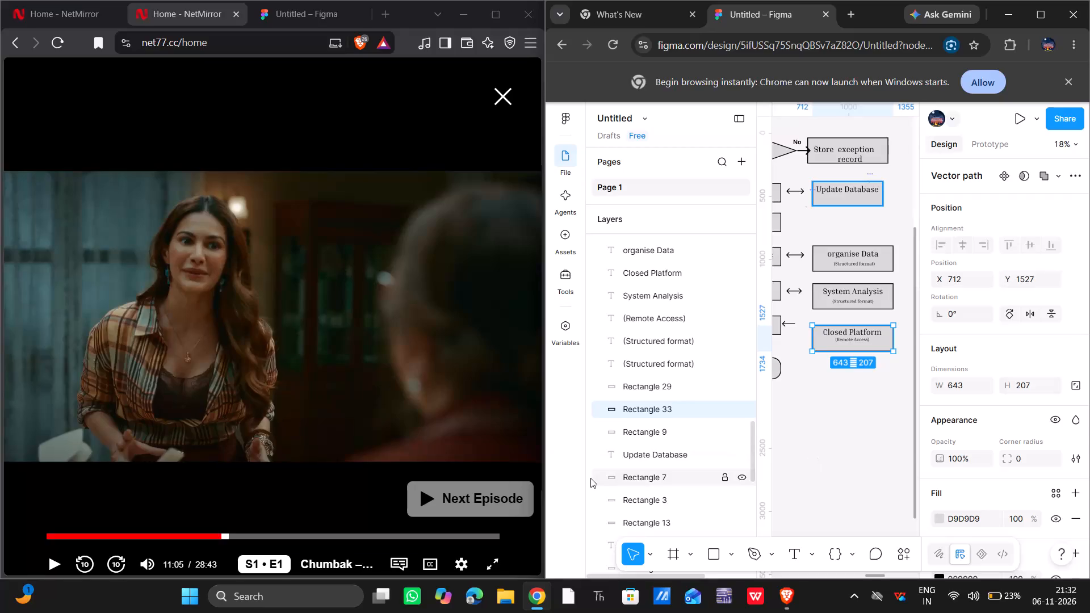
Paste two copies of the left-pointing arrow in the Closed Platform row and move the top one down near End, to about X 507, Y 1830.
{"action": "left_click", "coordinate": [836, 503]}
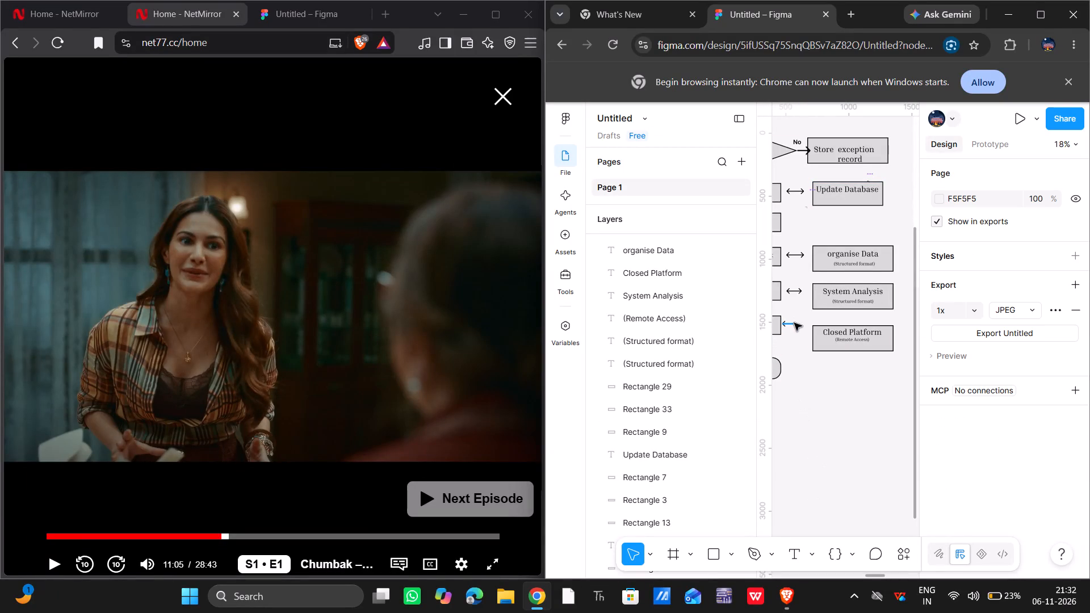
{"action": "left_click", "coordinate": [794, 323]}
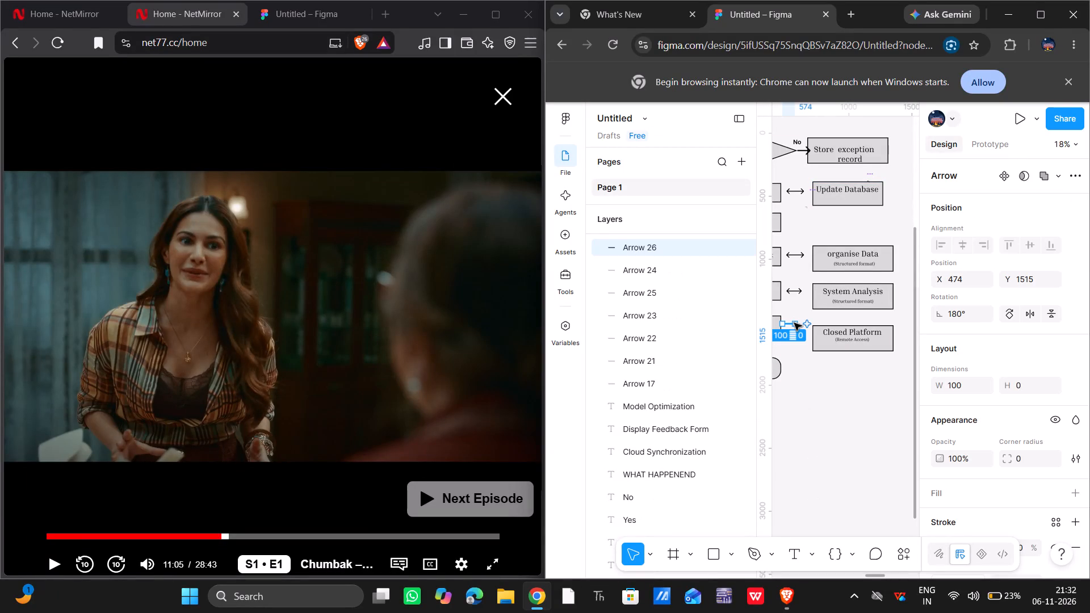
{"action": "key", "text": "ctrl+c"}
{"action": "key", "text": "ctrl+v"}
{"action": "key", "text": "ctrl+c"}
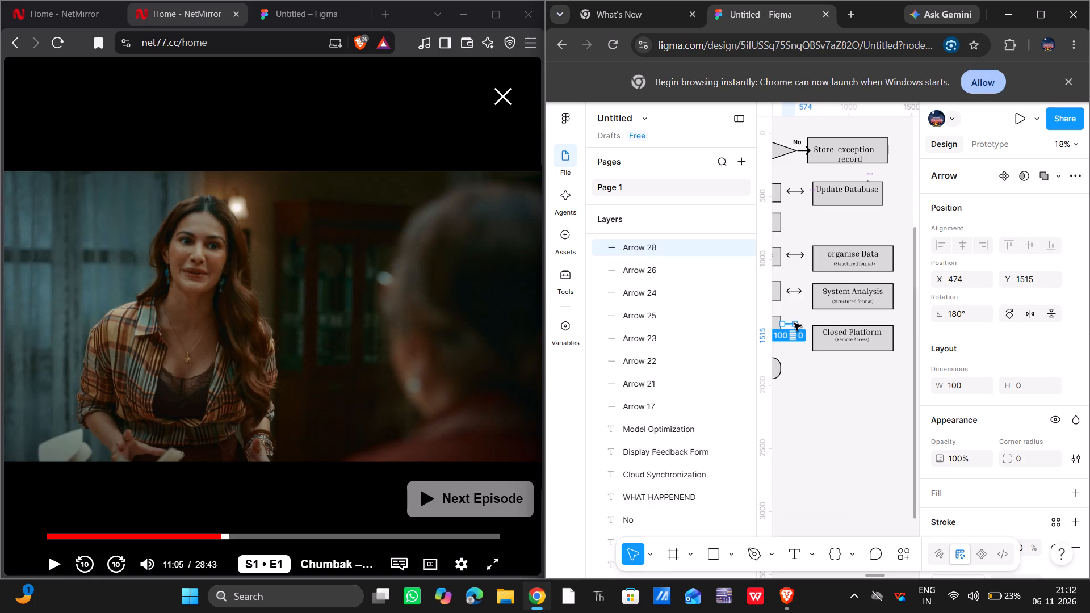
{"action": "key", "text": "ctrl+v"}
{"action": "left_click", "coordinate": [812, 380]}
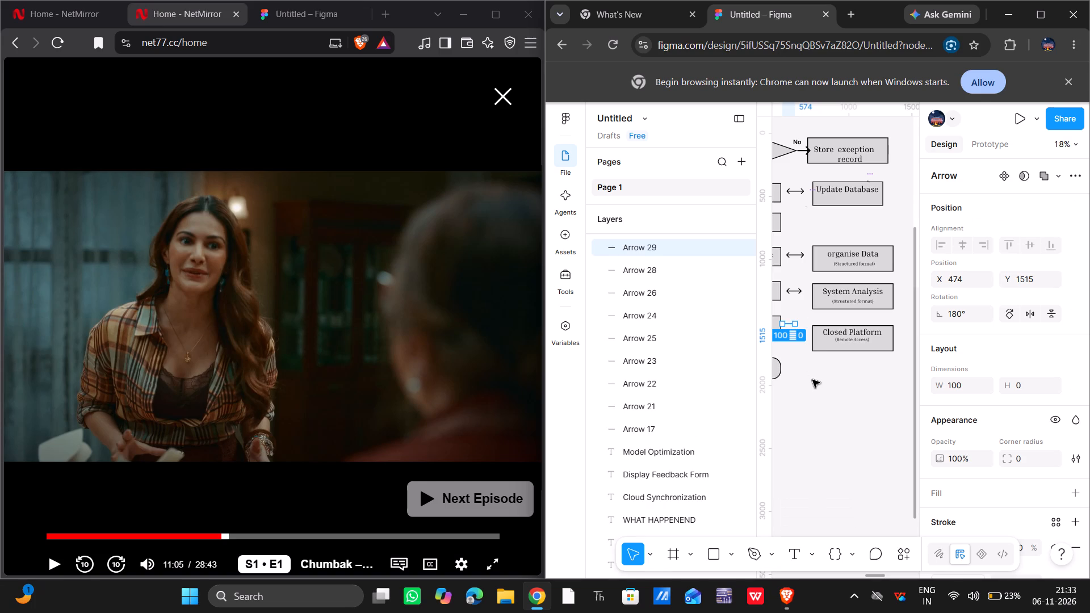
{"action": "left_click", "coordinate": [795, 322]}
{"action": "left_click", "coordinate": [802, 386]}
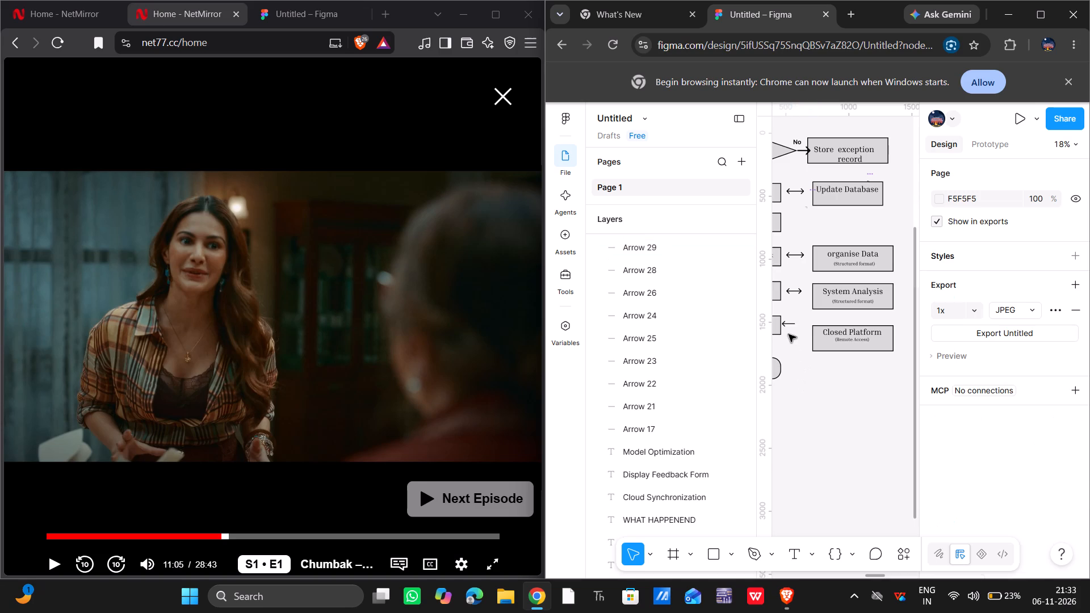
{"action": "left_click", "coordinate": [793, 324]}
{"action": "left_click_drag", "start_coordinate": [793, 324], "coordinate": [796, 362]}
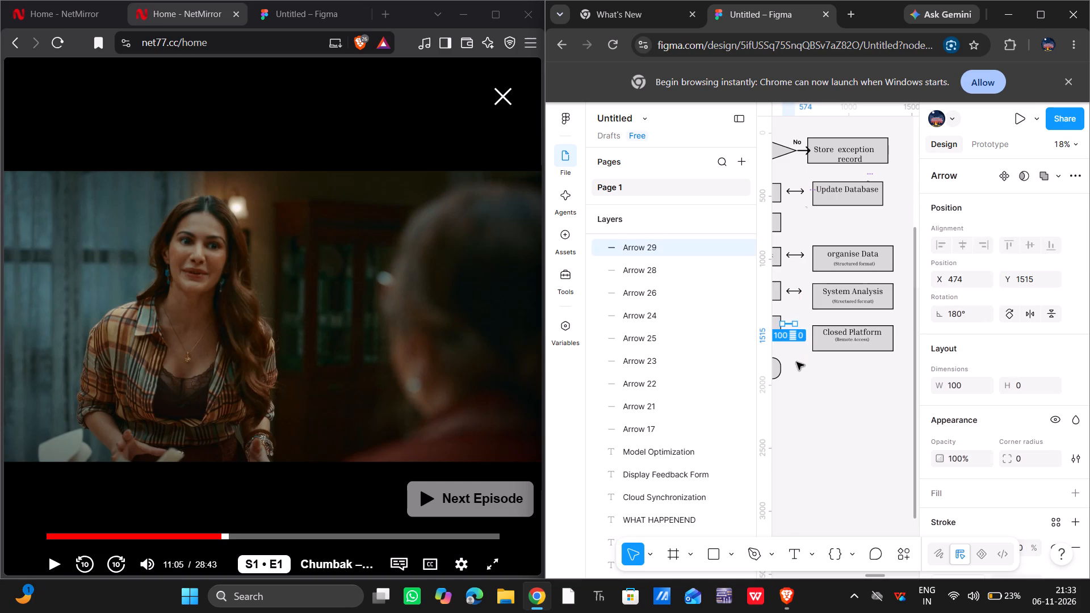
{"action": "left_click_drag", "start_coordinate": [796, 362], "coordinate": [797, 364]}
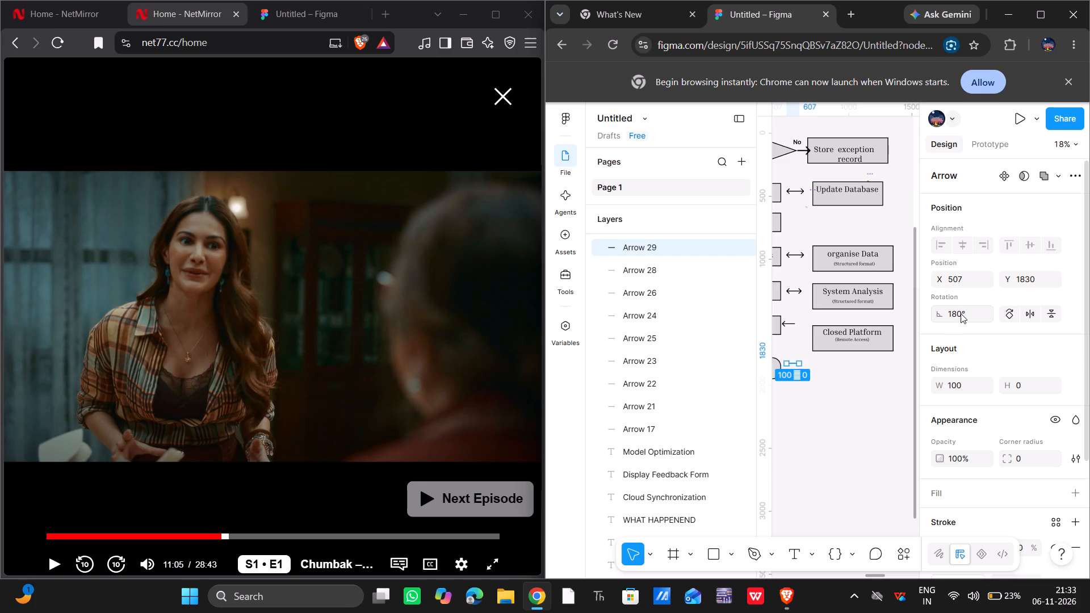
Set the rotation of the arrow copy near End to 0° so it points toward the side column.
{"action": "left_click", "coordinate": [961, 313]}
{"action": "key", "text": "BackSpace"}
{"action": "key", "text": "Insert"}
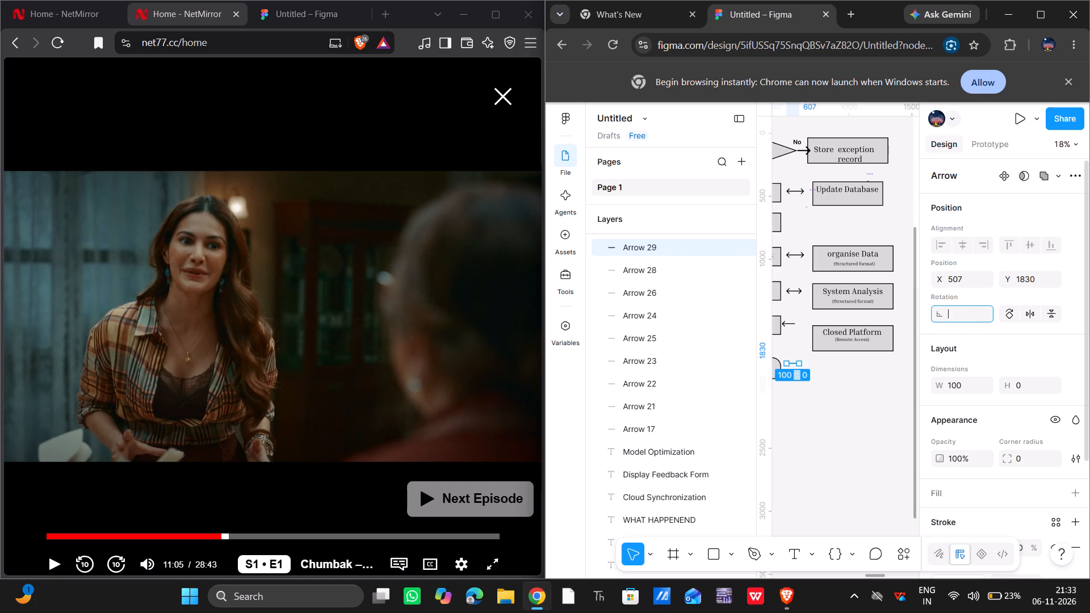
{"action": "left_click", "coordinate": [964, 317]}
{"action": "key", "text": "Insert"}
{"action": "key", "text": "0"}
{"action": "key", "text": "Return"}
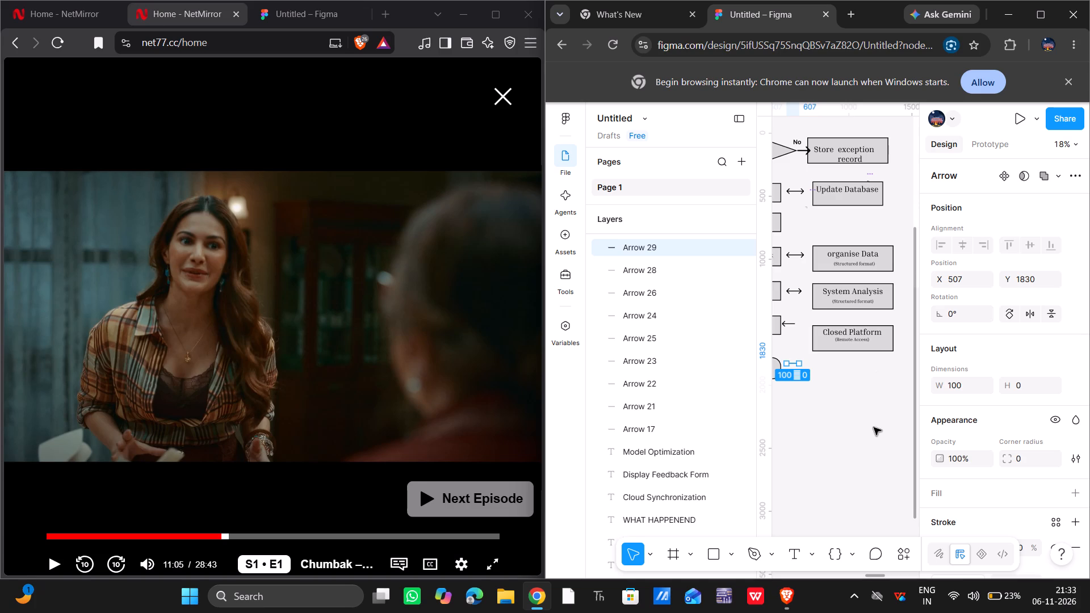
{"action": "left_click", "coordinate": [873, 428]}
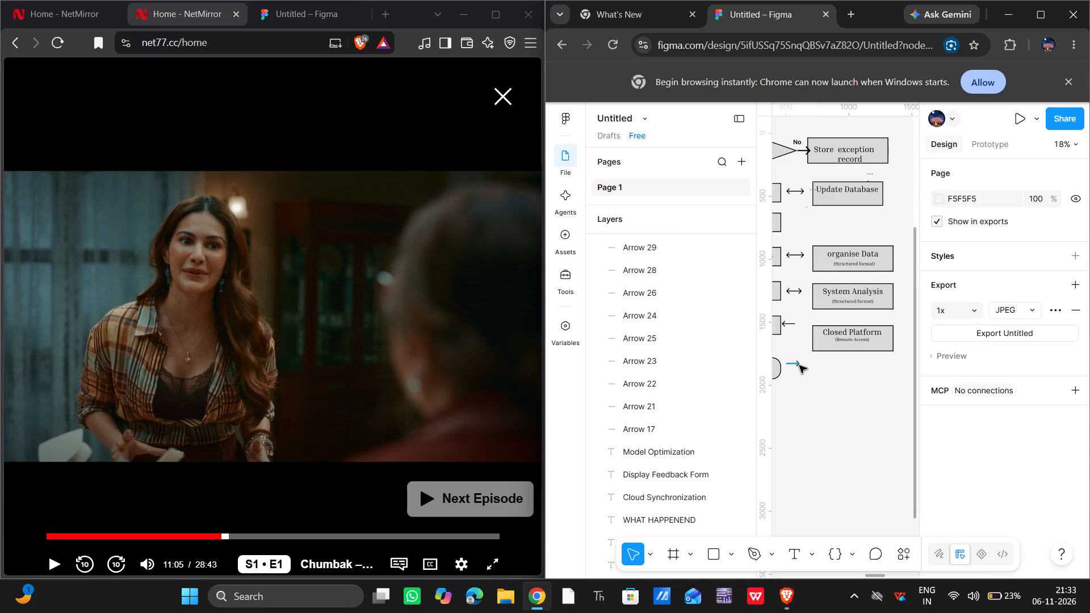
Move the right-pointing arrow up to the Closed Platform row and align it with the left-pointing arrow, at about X 524, Y 1515.
{"action": "left_click", "coordinate": [799, 365]}
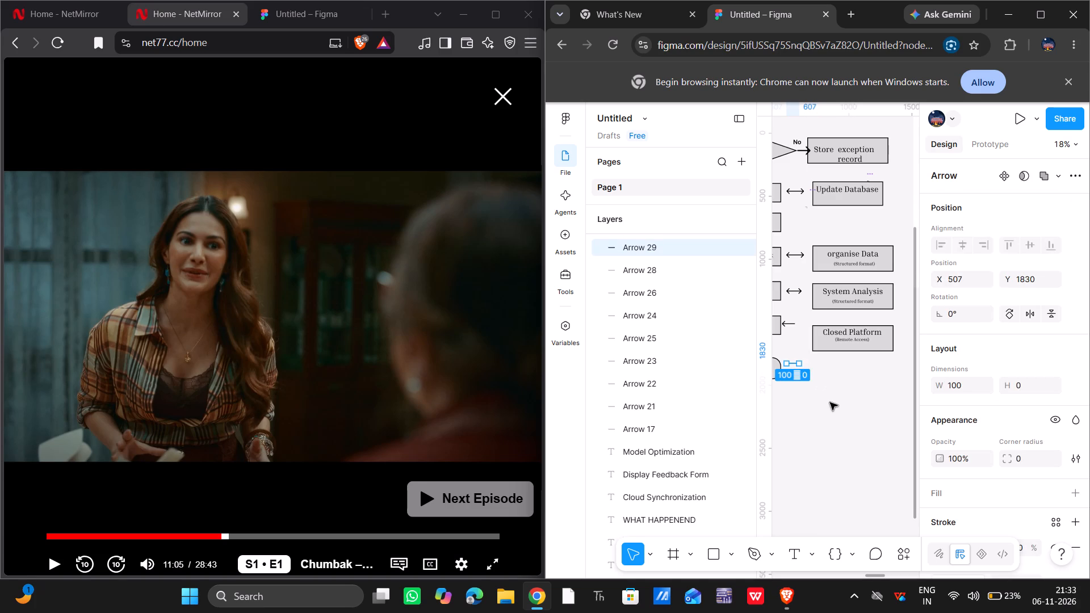
{"action": "left_click", "coordinate": [831, 410]}
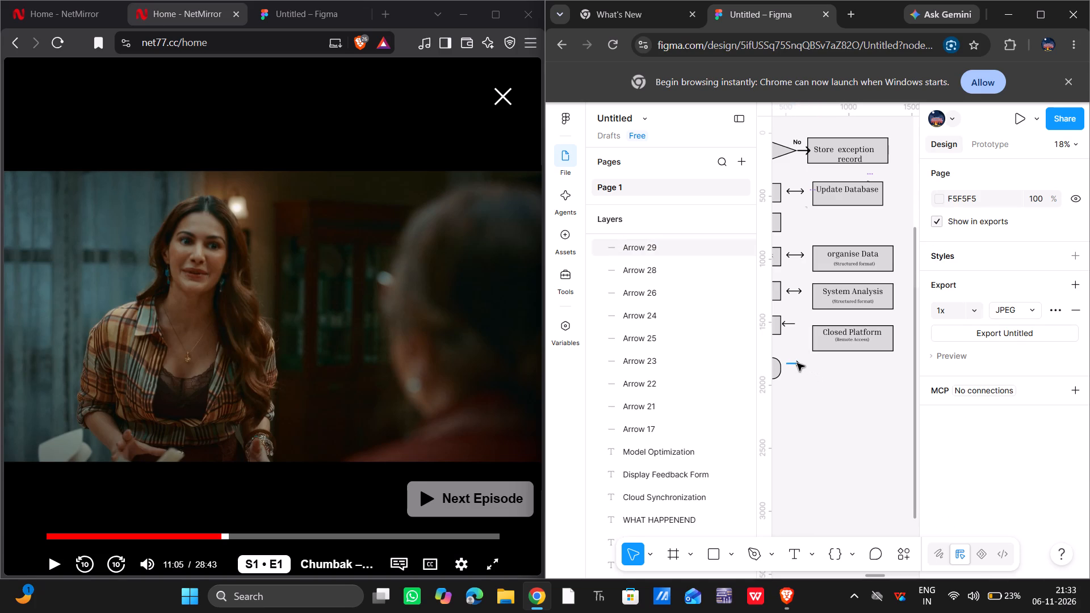
{"action": "left_click_drag", "start_coordinate": [797, 363], "coordinate": [801, 317]}
{"action": "left_click_drag", "start_coordinate": [801, 317], "coordinate": [799, 322]}
{"action": "left_click", "coordinate": [799, 322]}
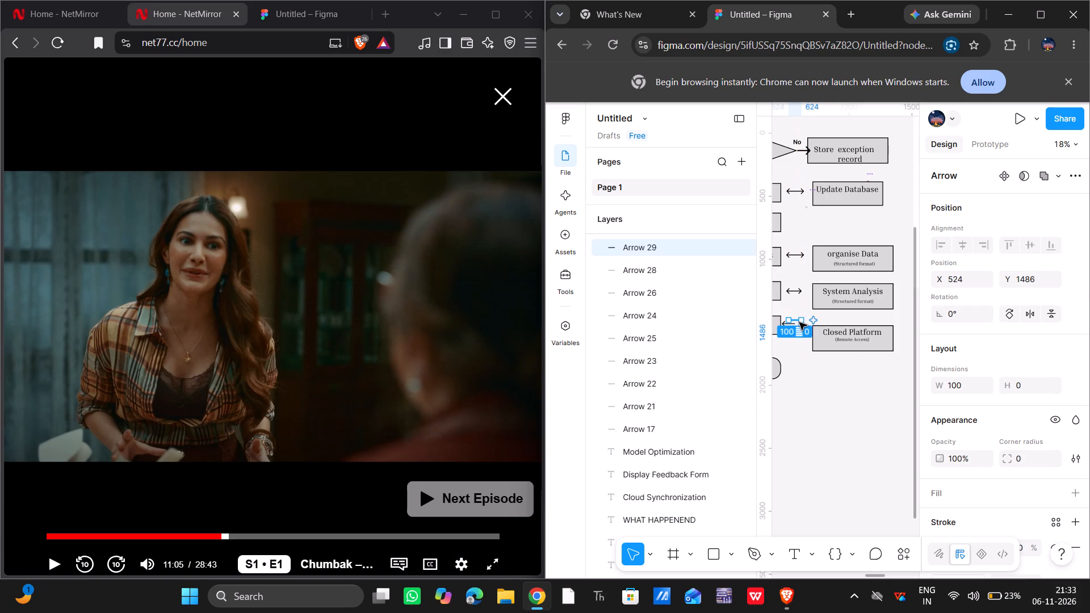
{"action": "left_click", "coordinate": [850, 420]}
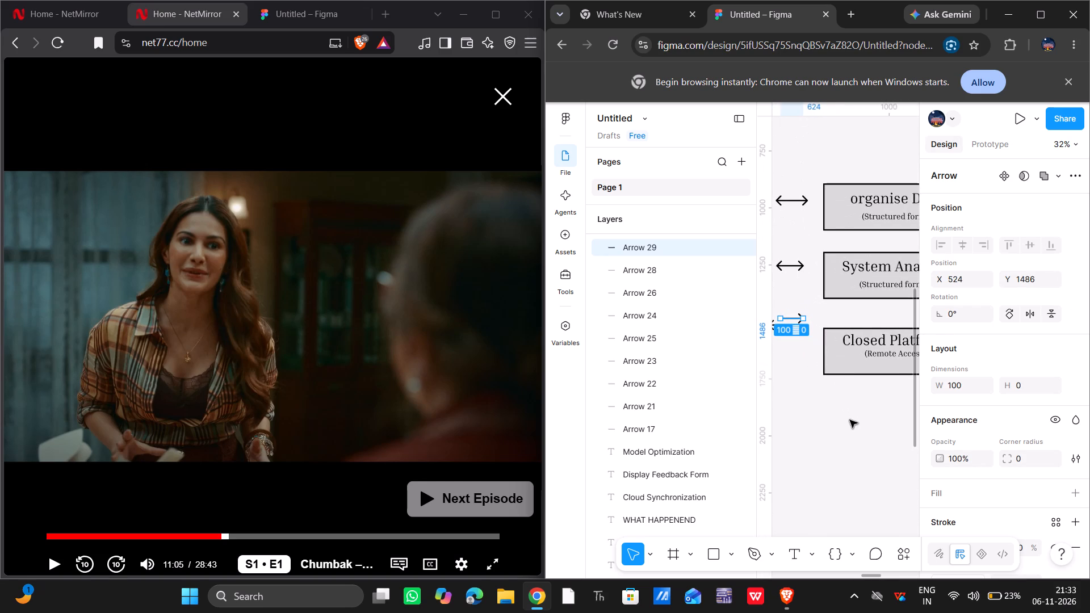
{"action": "scroll", "coordinate": [850, 420], "scroll_direction": "right", "scroll_amount": 1}
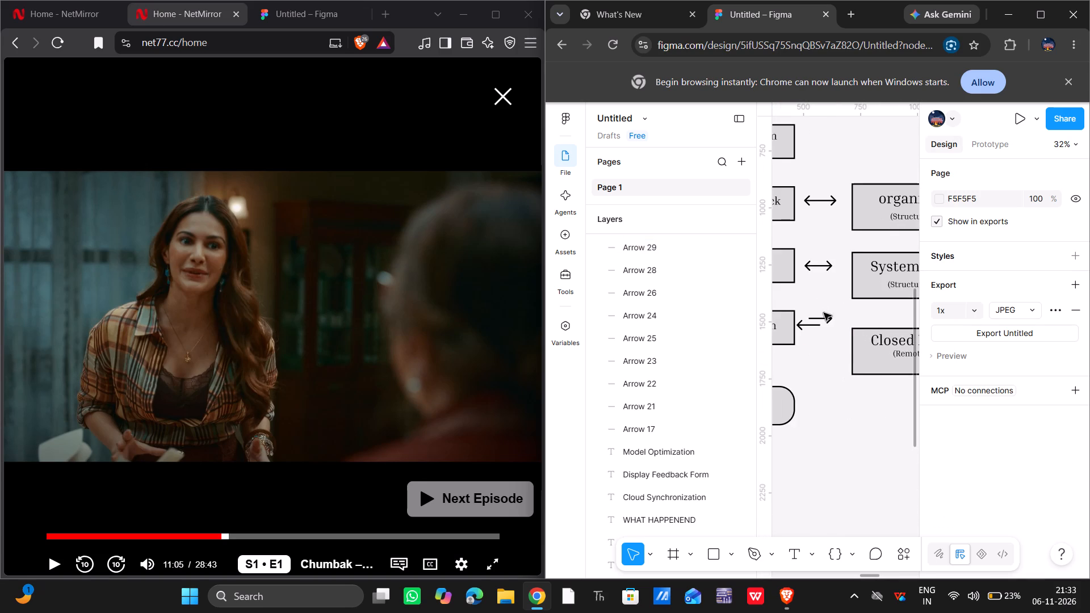
{"action": "left_click", "coordinate": [825, 318]}
{"action": "left_click_drag", "start_coordinate": [825, 318], "coordinate": [819, 321]}
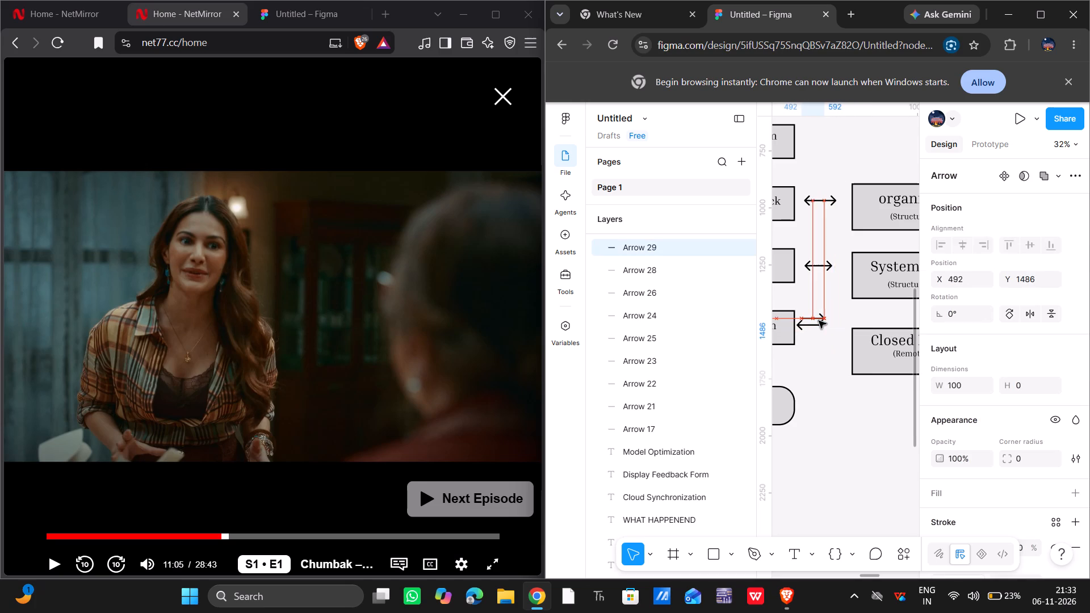
{"action": "left_click_drag", "start_coordinate": [819, 321], "coordinate": [824, 323]}
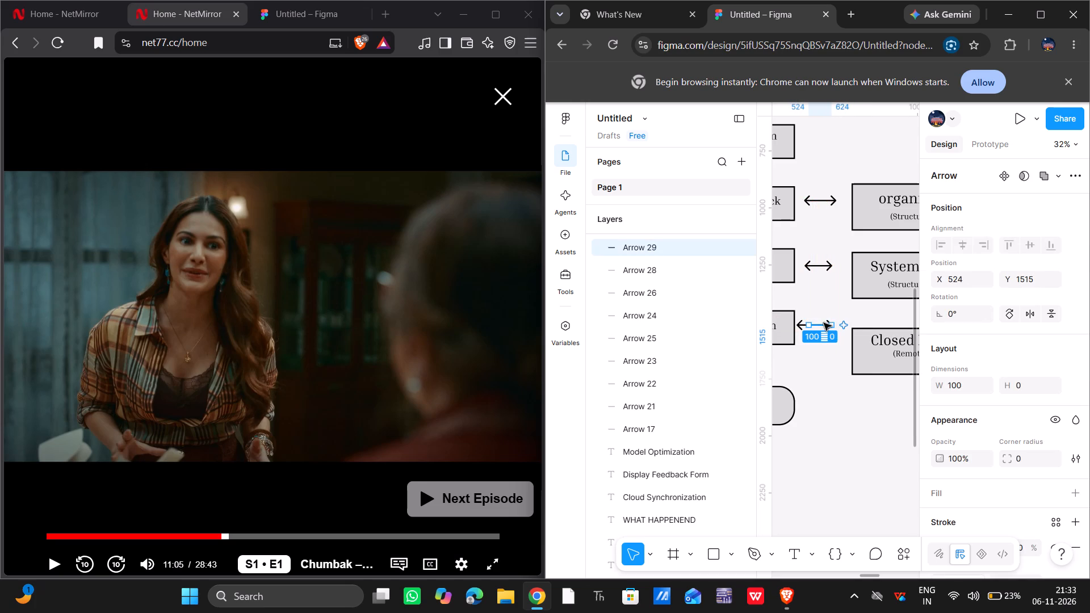
{"action": "left_click", "coordinate": [881, 458]}
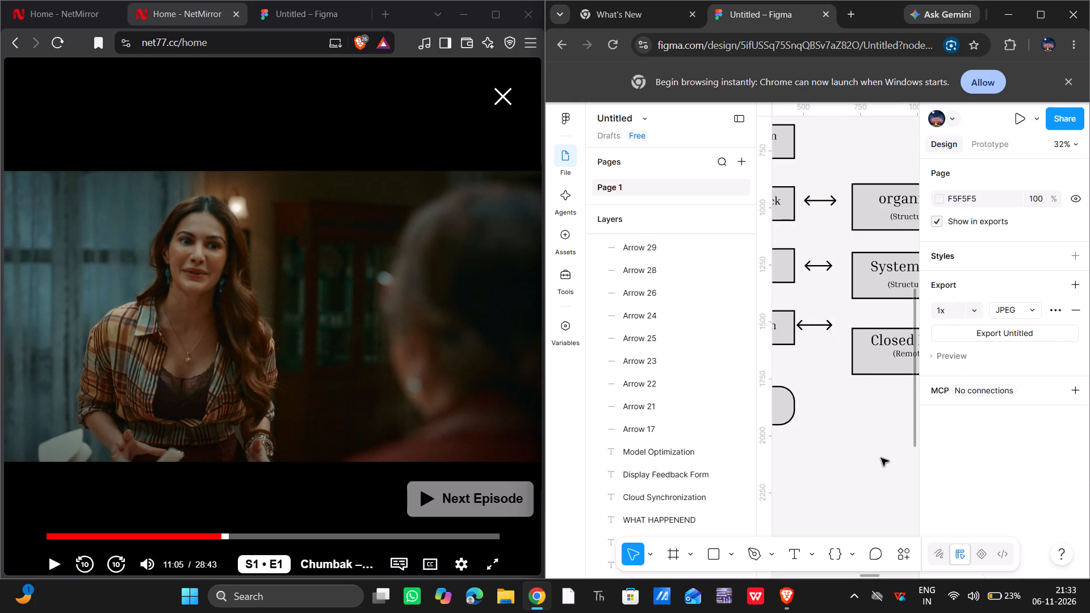
{"action": "scroll", "coordinate": [881, 458], "scroll_direction": "down", "scroll_amount": 1}
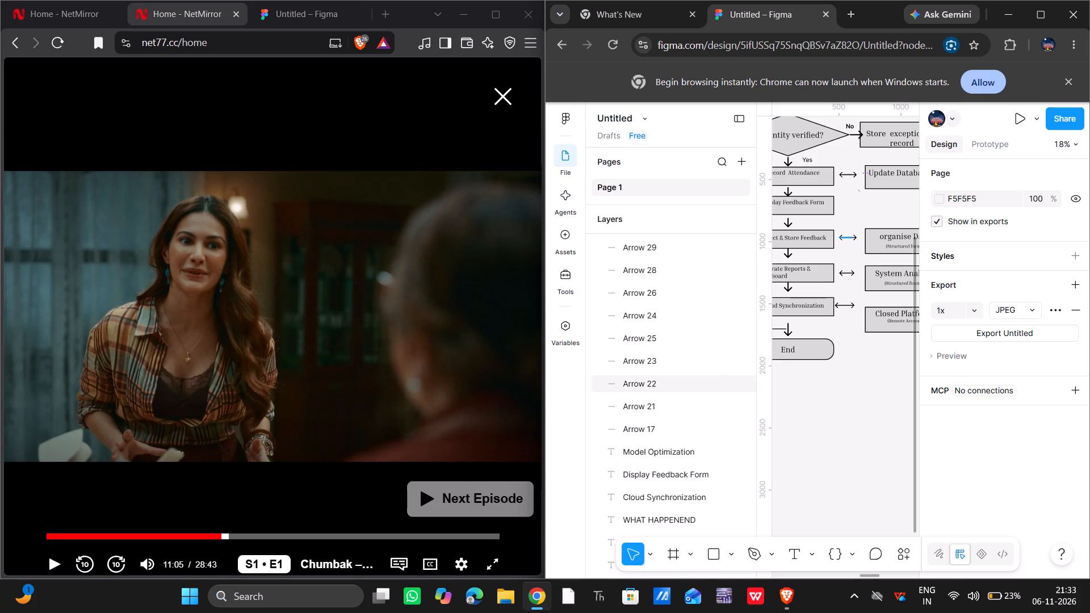
Switch to the Windows list of installed apps and look through it for an application.
{"action": "double_click", "coordinate": [190, 593]}
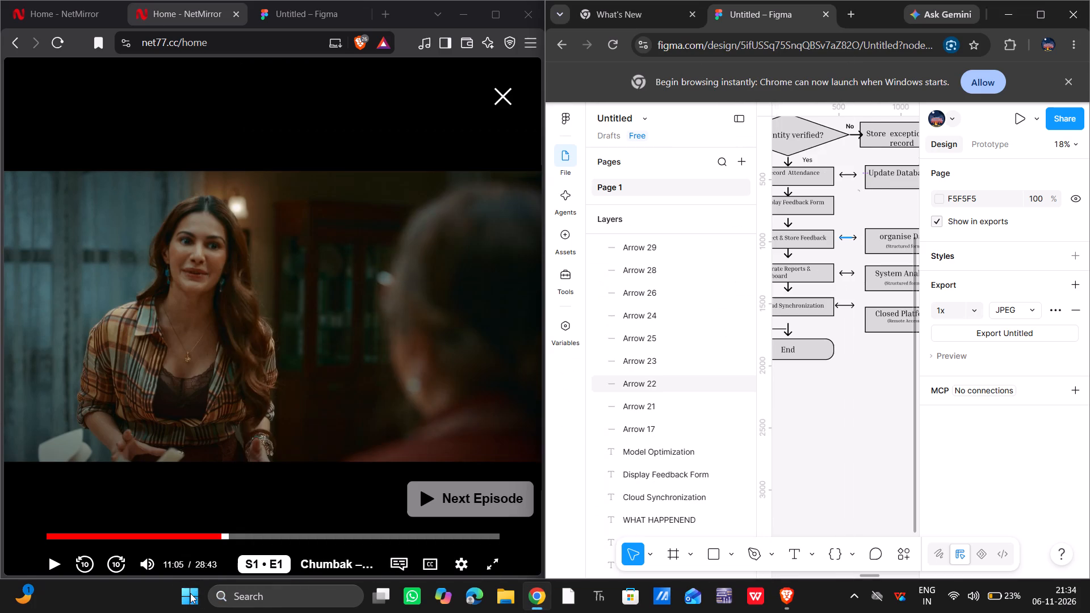
{"action": "left_click", "coordinate": [197, 586]}
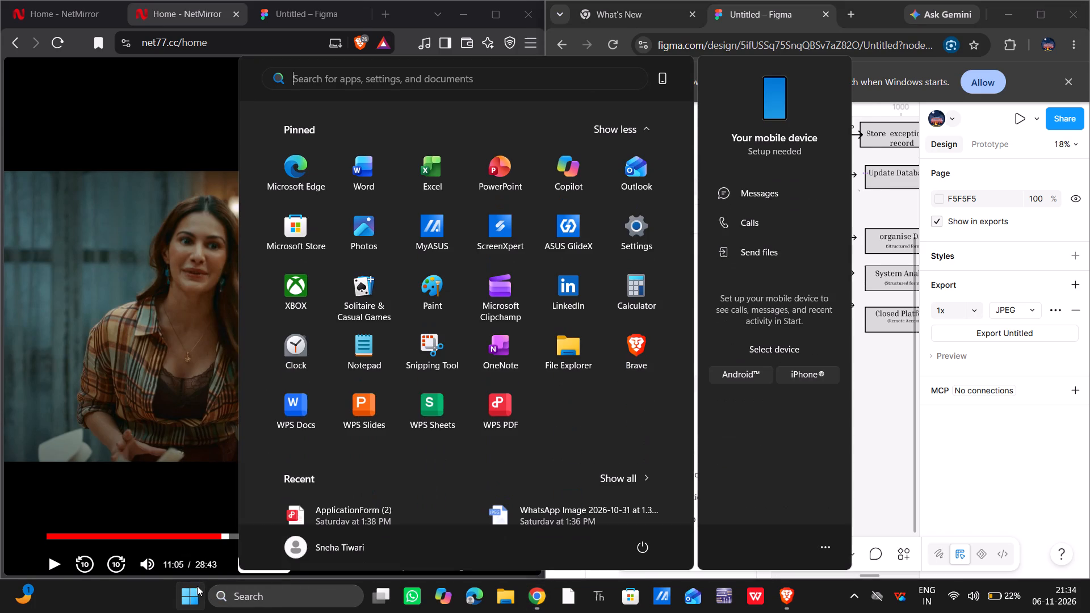
{"action": "scroll", "coordinate": [439, 426], "scroll_direction": "down", "scroll_amount": 6}
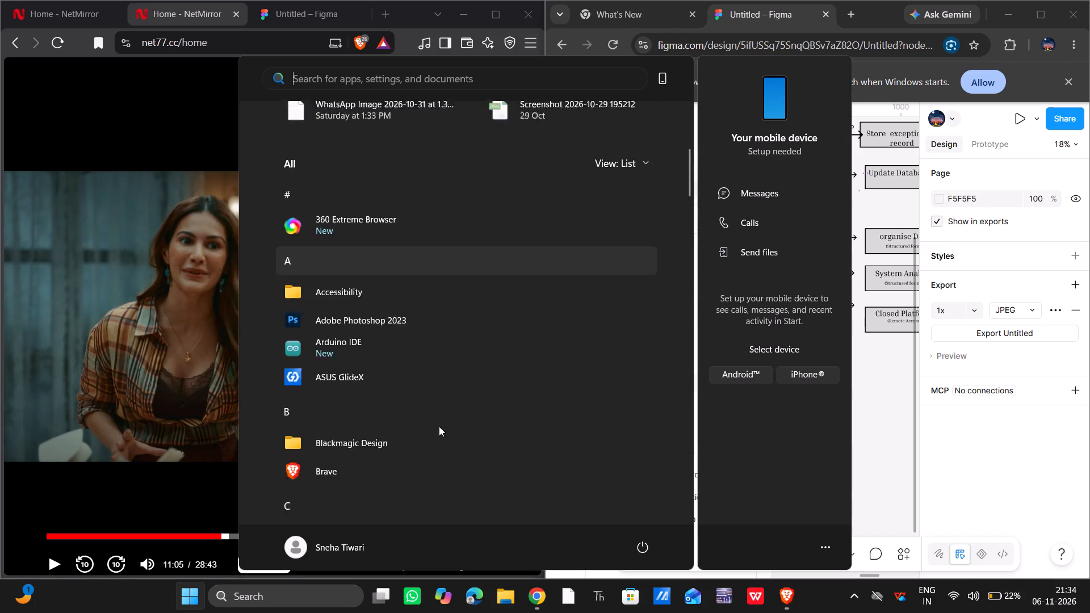
{"action": "scroll", "coordinate": [439, 426], "scroll_direction": "down", "scroll_amount": 7}
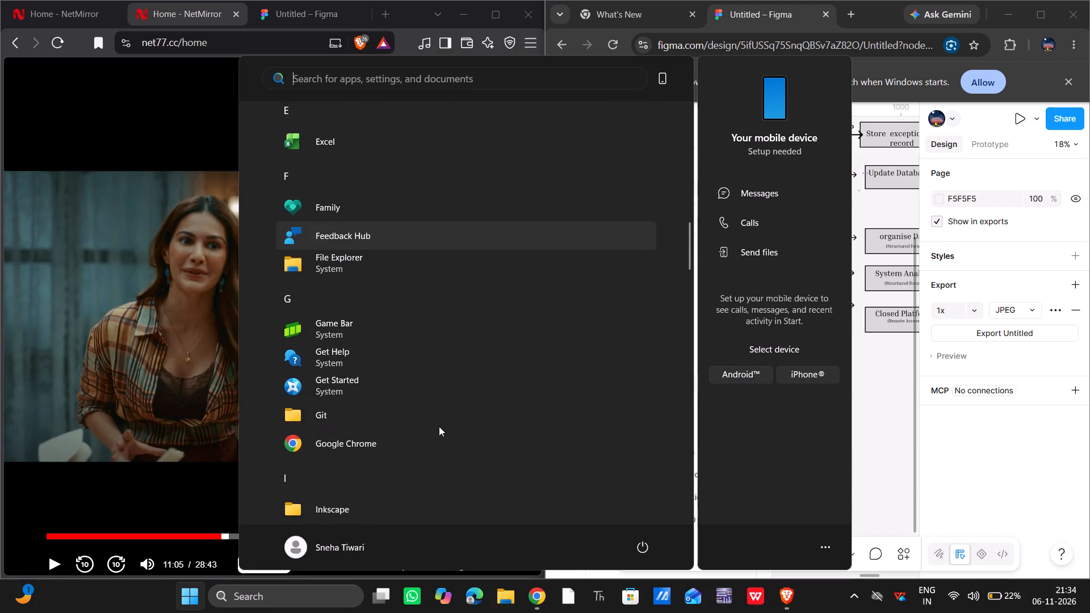
{"action": "scroll", "coordinate": [439, 426], "scroll_direction": "down", "scroll_amount": 3}
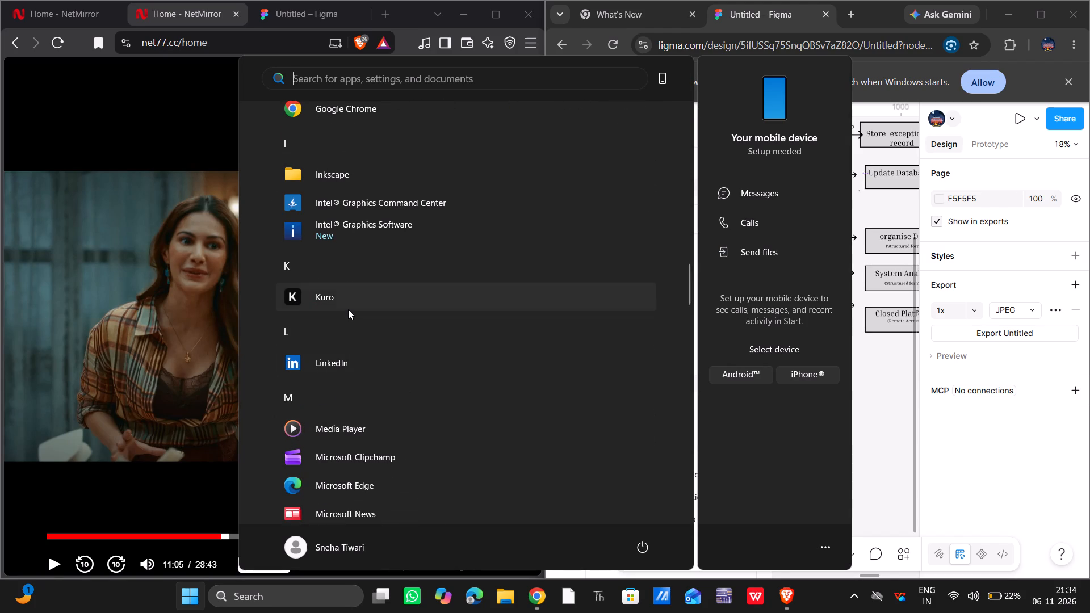
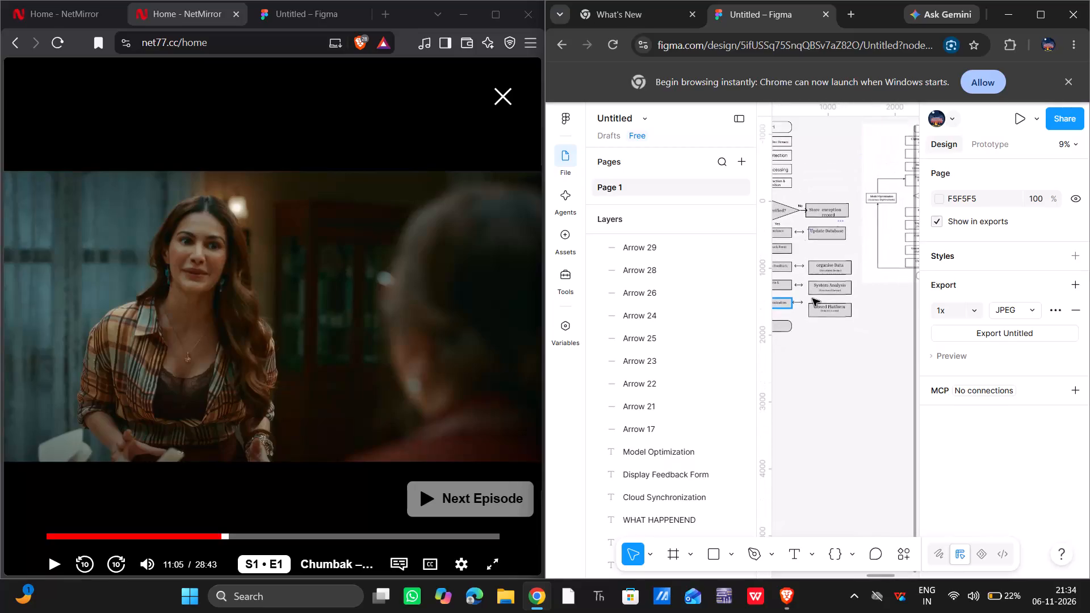
Examine the reference flowchart's boxes and connecting arrows and compare them with the drawn flowchart, including the Model Optimization loop.
{"action": "scroll", "coordinate": [812, 299], "scroll_direction": "left", "scroll_amount": 1}
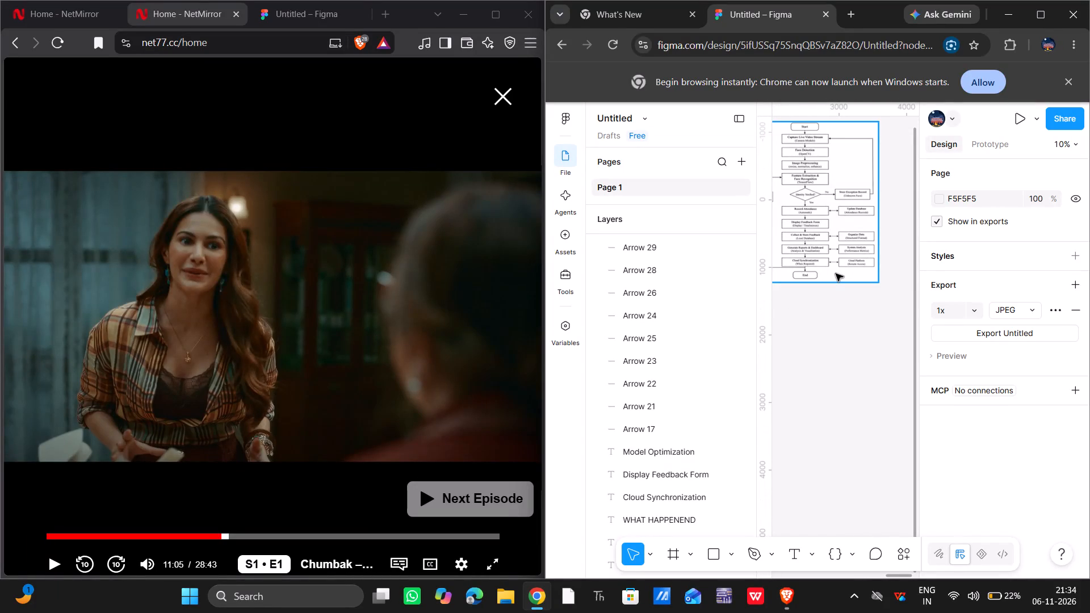
{"action": "scroll", "coordinate": [836, 274], "scroll_direction": "up", "scroll_amount": 1}
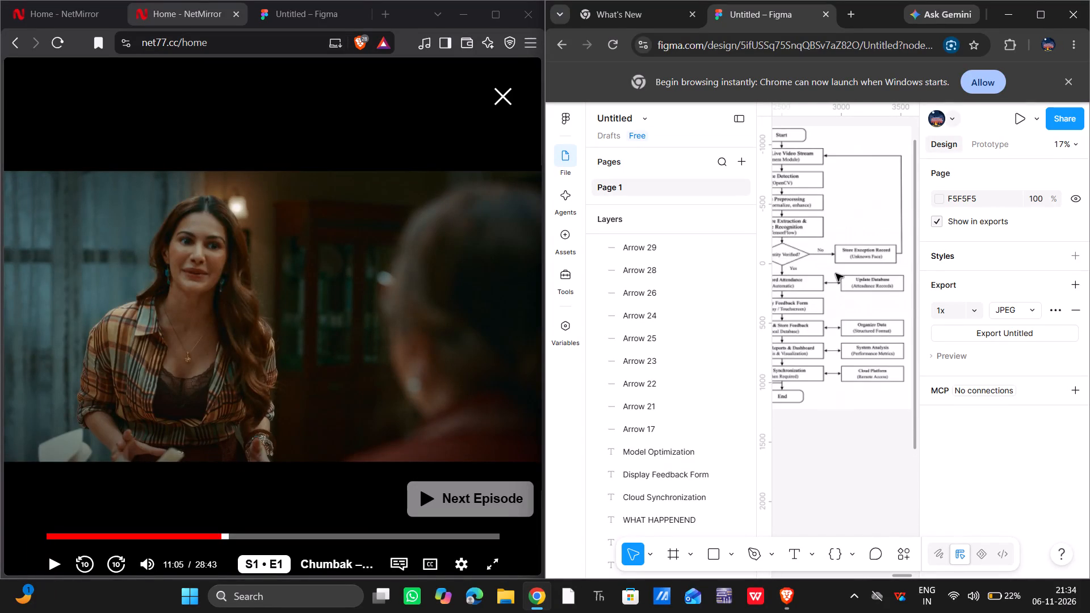
{"action": "scroll", "coordinate": [836, 274], "scroll_direction": "right", "scroll_amount": 1}
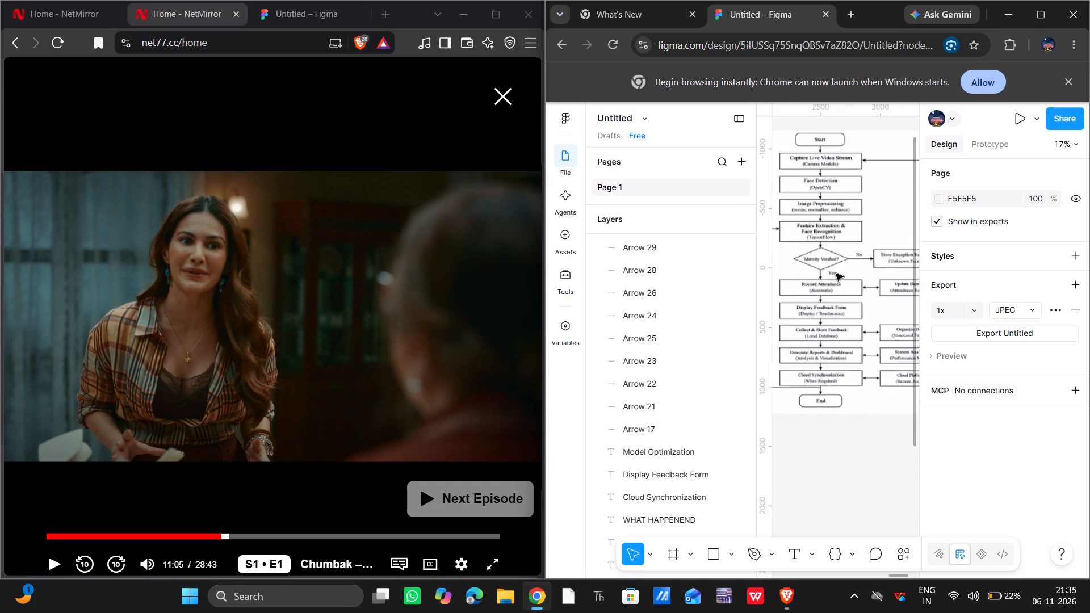
{"action": "scroll", "coordinate": [836, 274], "scroll_direction": "right", "scroll_amount": 1}
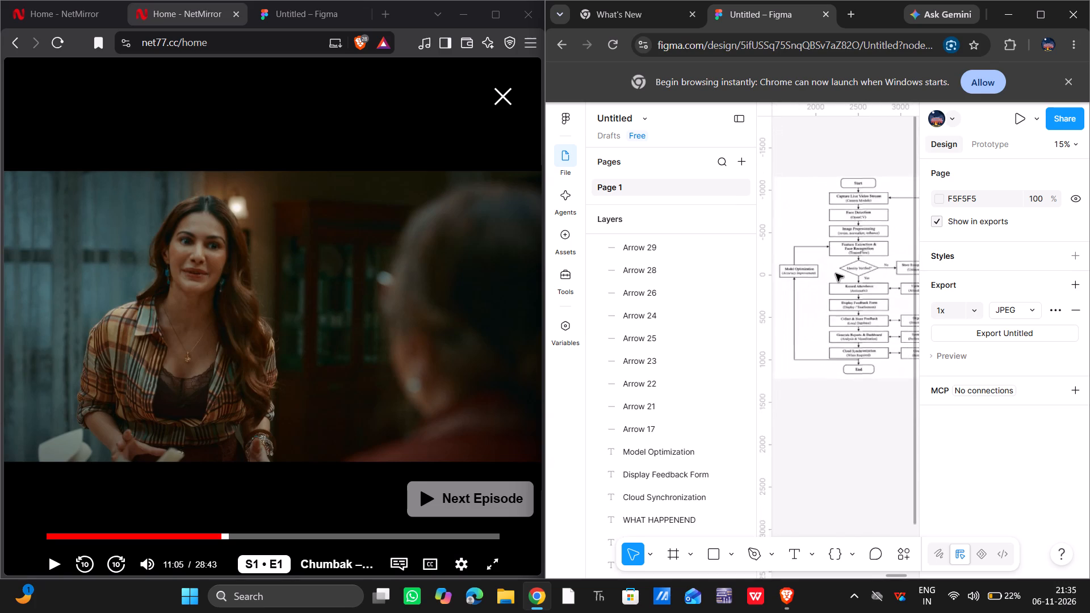
{"action": "scroll", "coordinate": [836, 274], "scroll_direction": "right", "scroll_amount": 2}
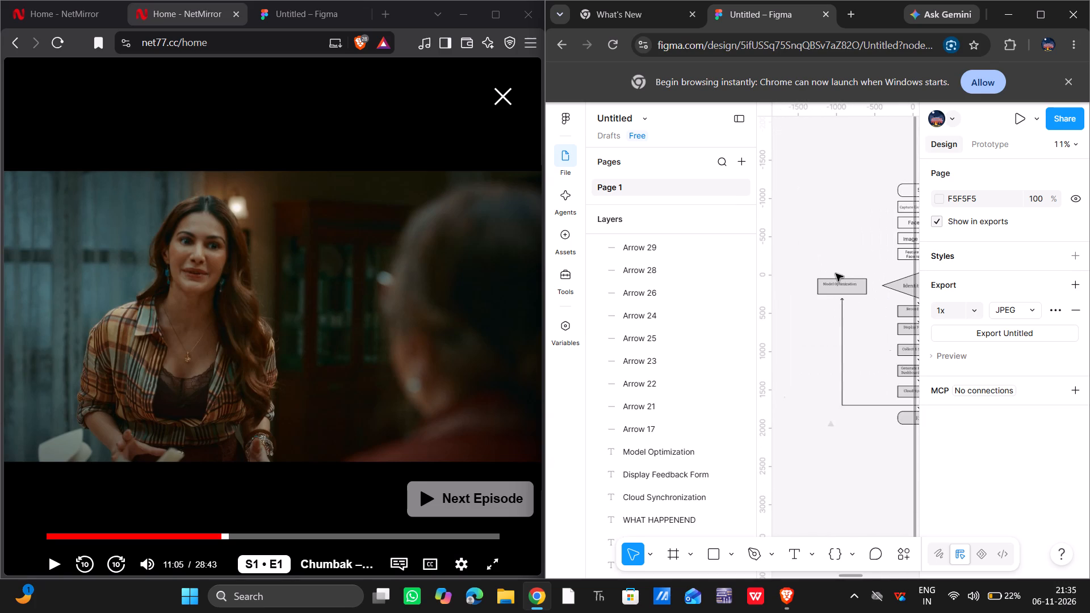
{"action": "scroll", "coordinate": [836, 274], "scroll_direction": "left", "scroll_amount": 1}
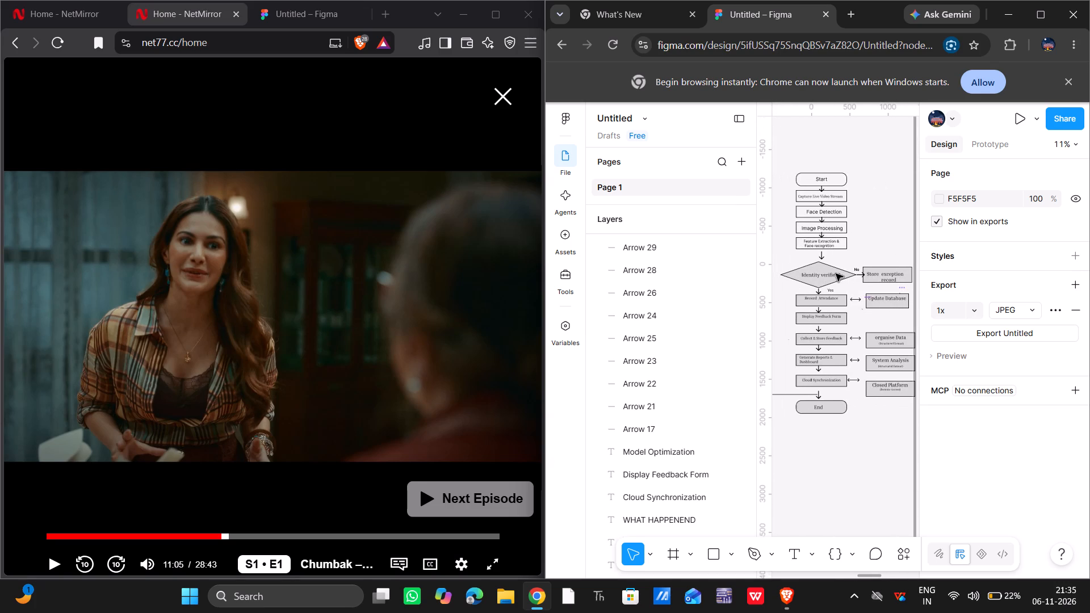
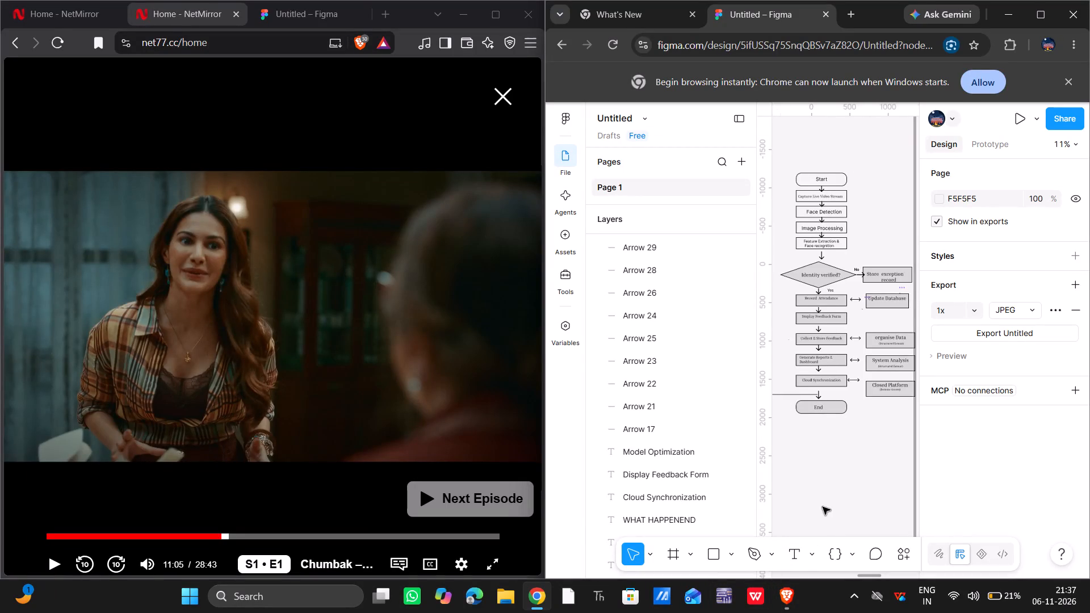
Duplicate the horizontal line at the bottom of the Model Optimization loop and place a copy below the flowchart, at about X -1171, Y 2475.
{"action": "scroll", "coordinate": [823, 507], "scroll_direction": "left", "scroll_amount": 1}
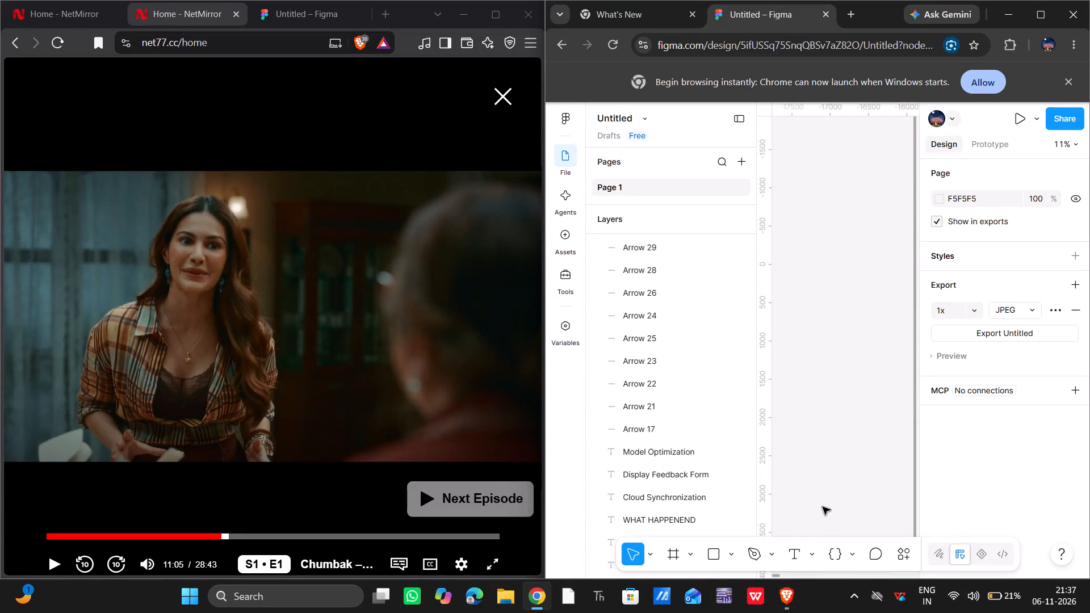
{"action": "scroll", "coordinate": [823, 507], "scroll_direction": "left", "scroll_amount": 6}
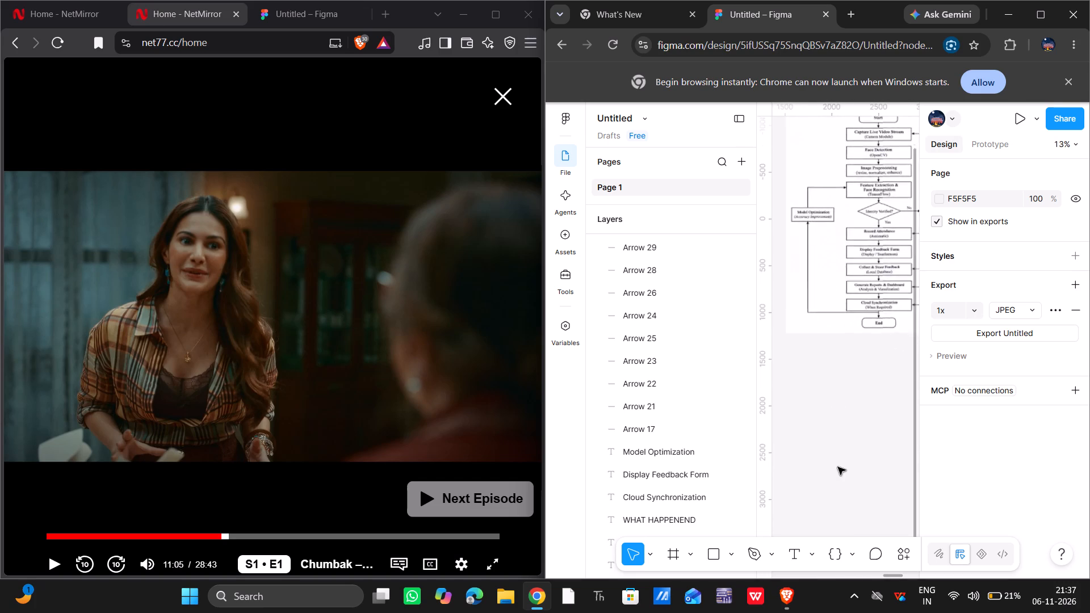
{"action": "scroll", "coordinate": [838, 467], "scroll_direction": "right", "scroll_amount": 2}
{"action": "scroll", "coordinate": [838, 467], "scroll_direction": "left", "scroll_amount": 2}
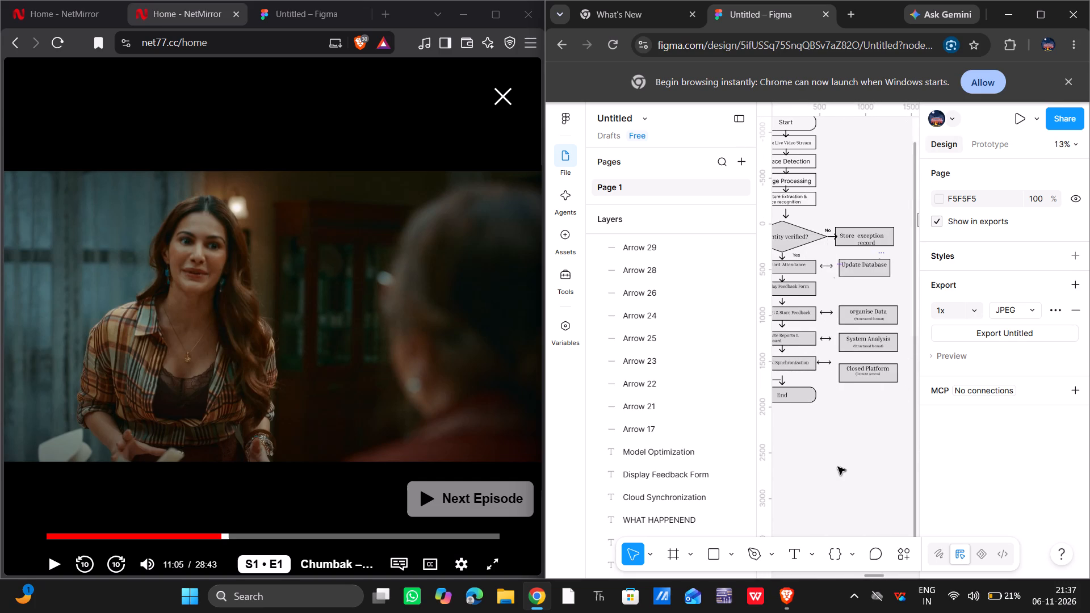
{"action": "scroll", "coordinate": [838, 467], "scroll_direction": "right", "scroll_amount": 1}
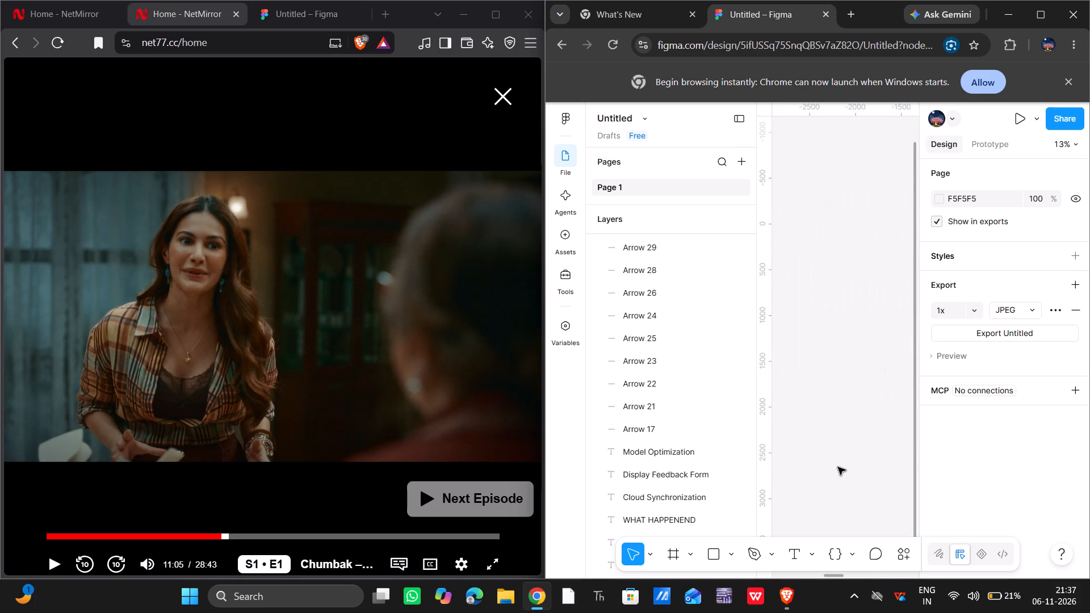
{"action": "scroll", "coordinate": [838, 467], "scroll_direction": "left", "scroll_amount": 1}
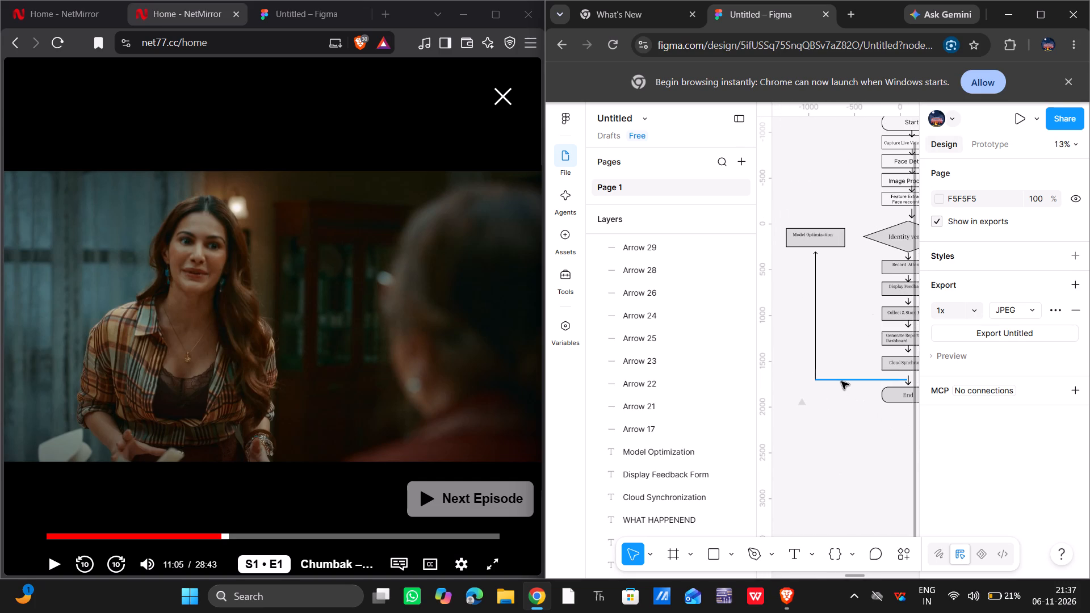
{"action": "left_click", "coordinate": [841, 381]}
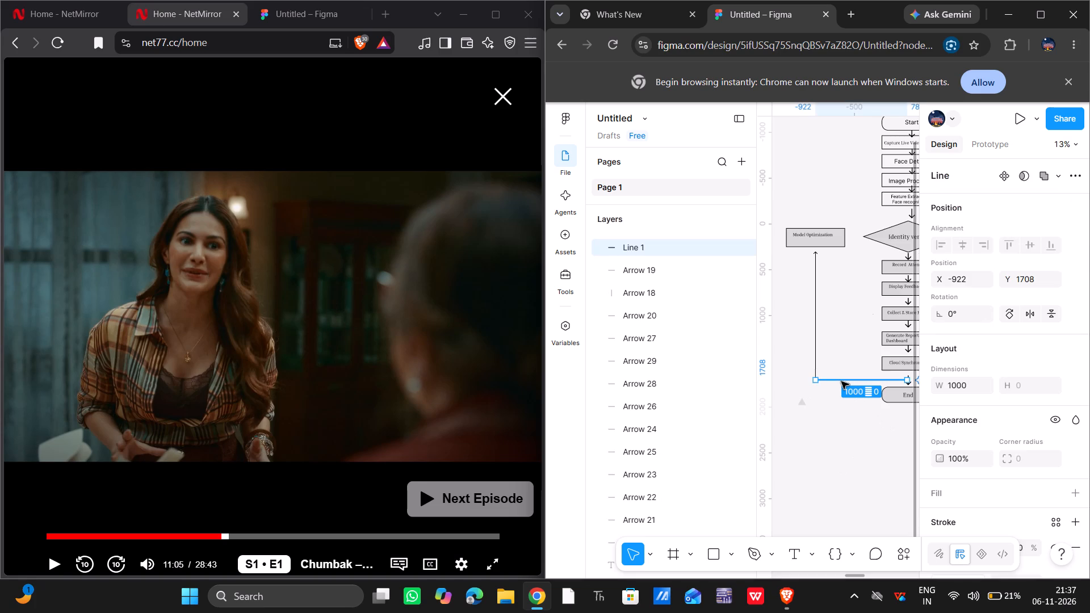
{"action": "key", "text": "ctrl+c"}
{"action": "key", "text": "ctrl+v"}
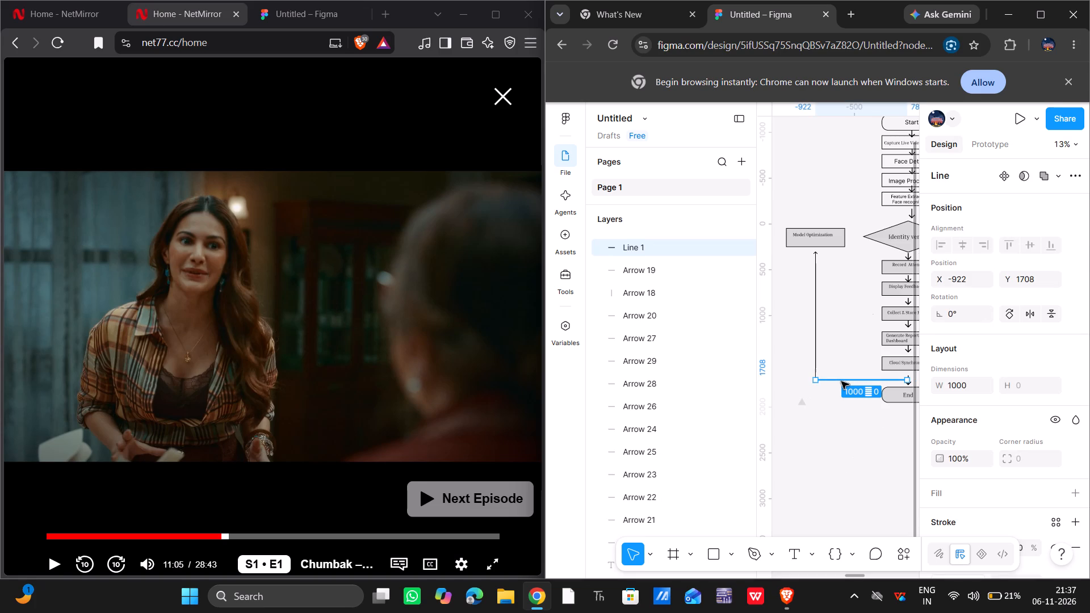
{"action": "left_click", "coordinate": [842, 468]}
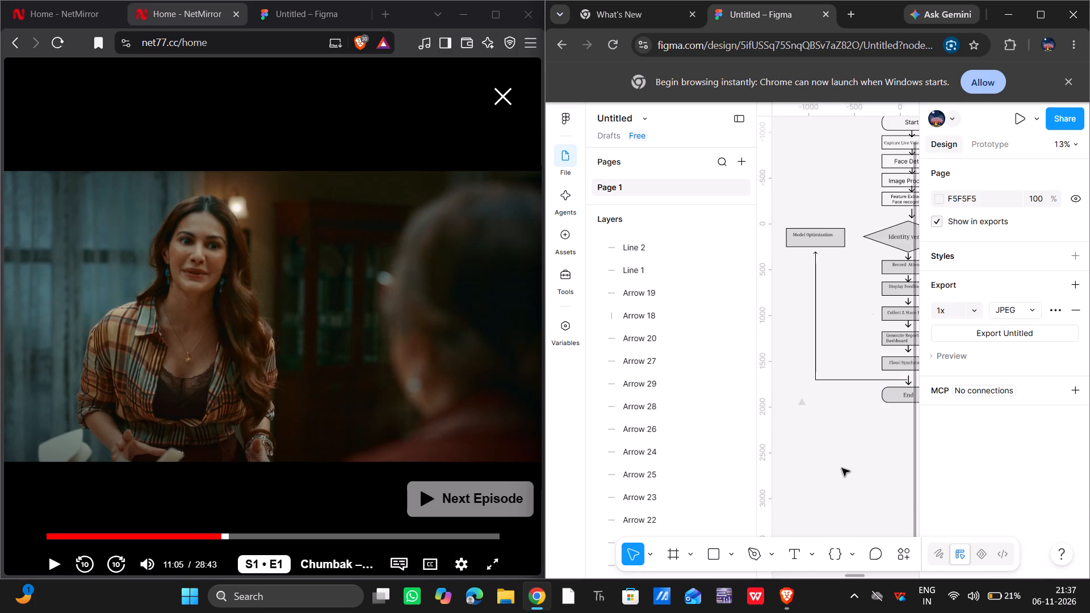
{"action": "key", "text": "ctrl+v"}
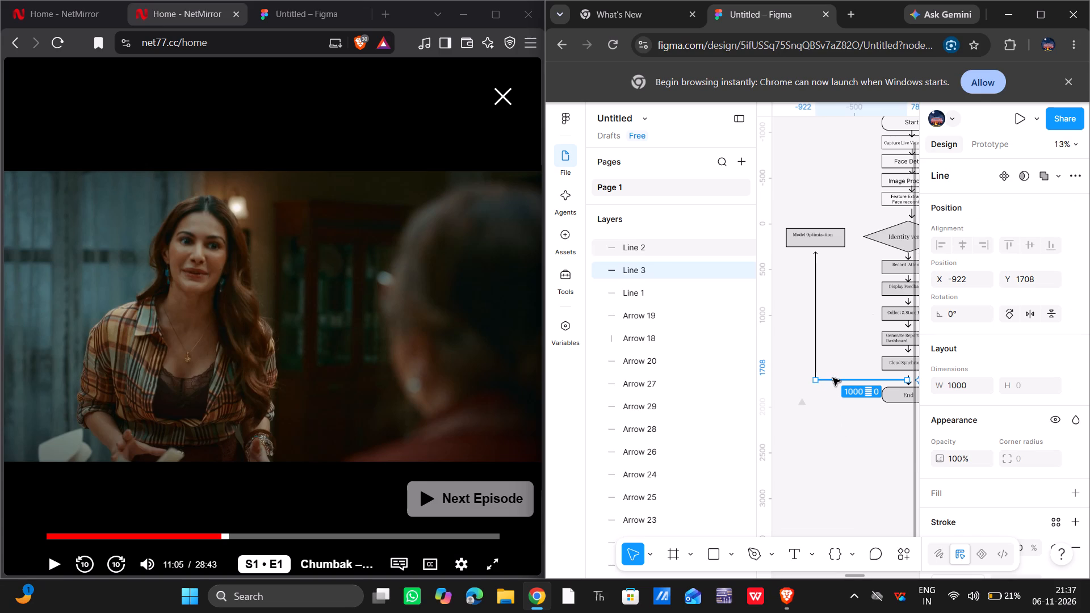
{"action": "left_click_drag", "start_coordinate": [831, 380], "coordinate": [809, 448]}
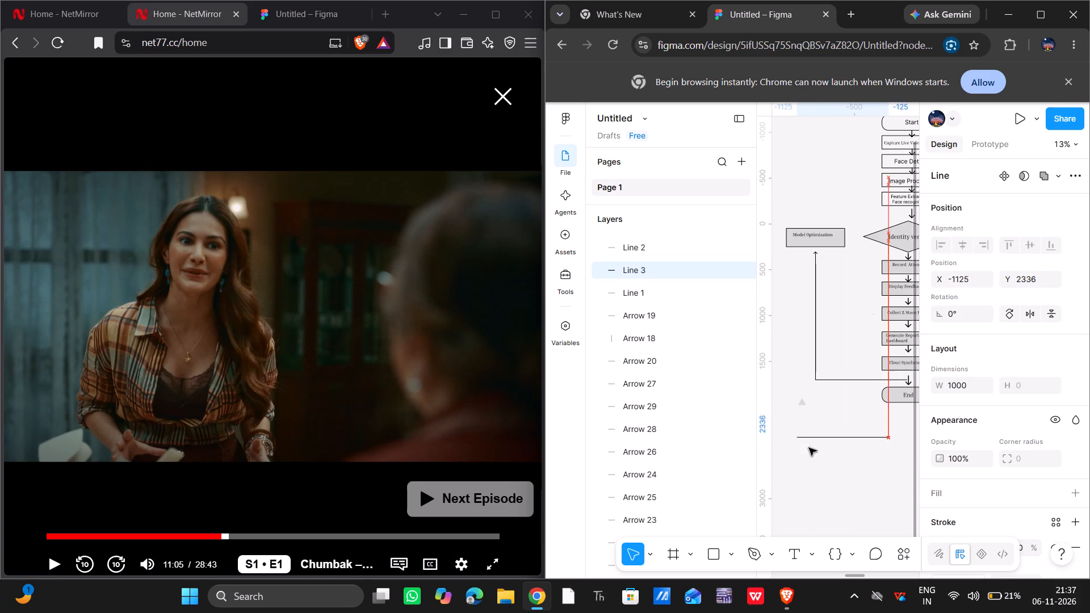
{"action": "left_click_drag", "start_coordinate": [809, 448], "coordinate": [808, 450]}
{"action": "left_click", "coordinate": [808, 450]}
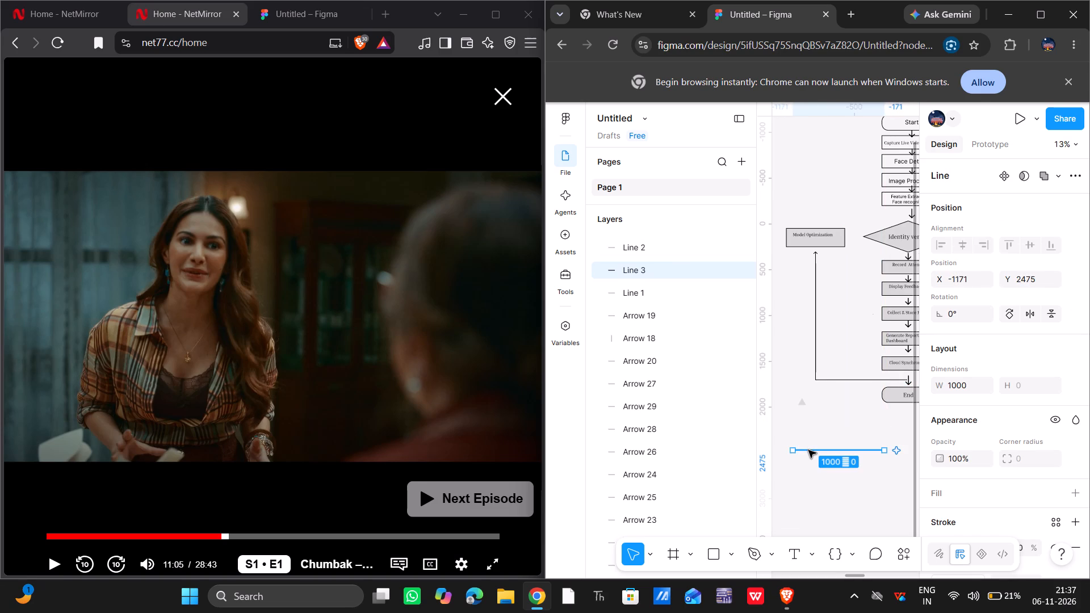
Set the rotation of the copied line below the flowchart to 90°.
{"action": "left_click", "coordinate": [968, 309]}
{"action": "key", "text": "BackSpace"}
{"action": "key", "text": "Page_Up"}
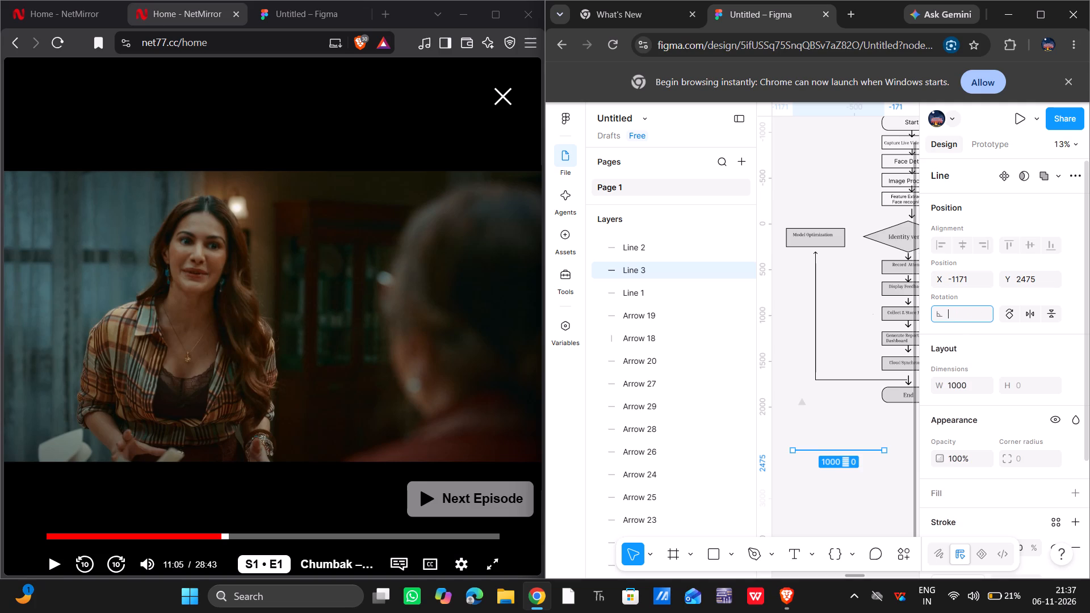
{"action": "key", "text": "Insert"}
{"action": "type", "text": "90"}
{"action": "key", "text": "Return"}
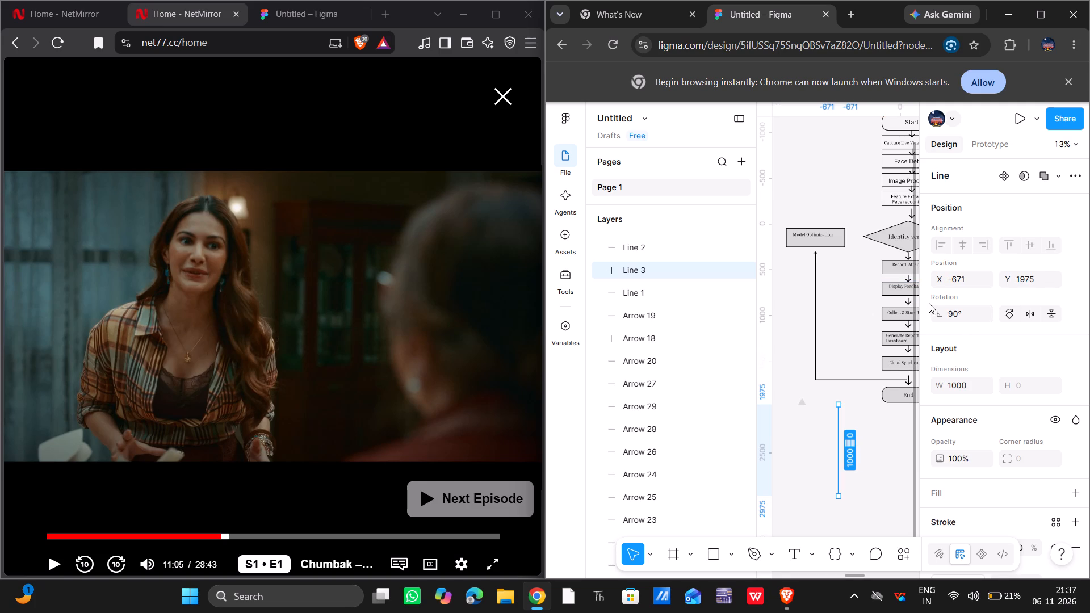
{"action": "left_click", "coordinate": [880, 448]}
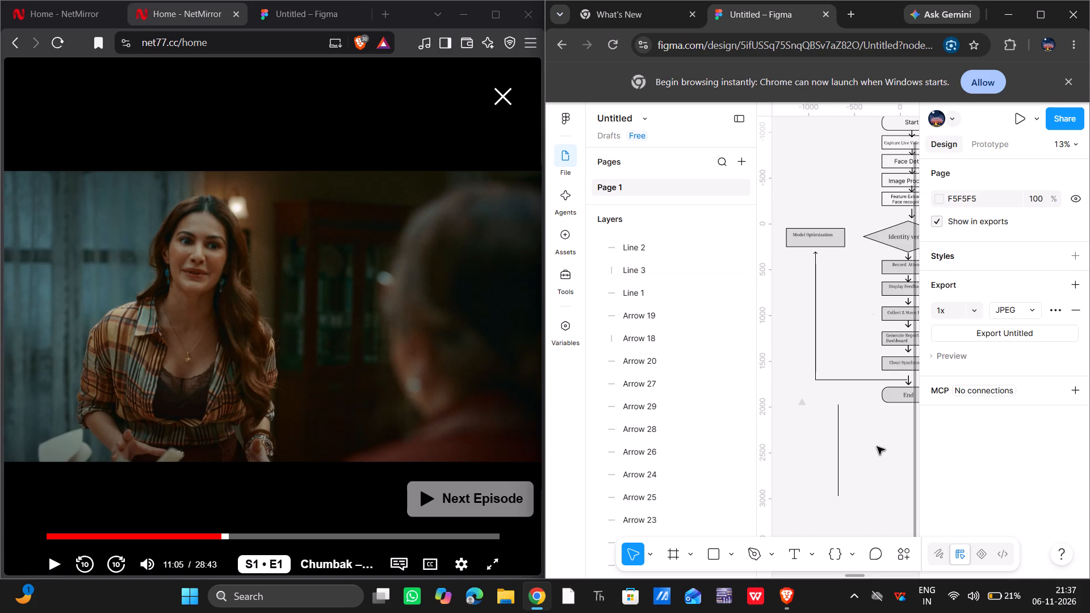
Move the vertical line from below the flowchart to just above the Model Optimization box, at about X -1019, Y -982.
{"action": "scroll", "coordinate": [877, 447], "scroll_direction": "down", "scroll_amount": 1}
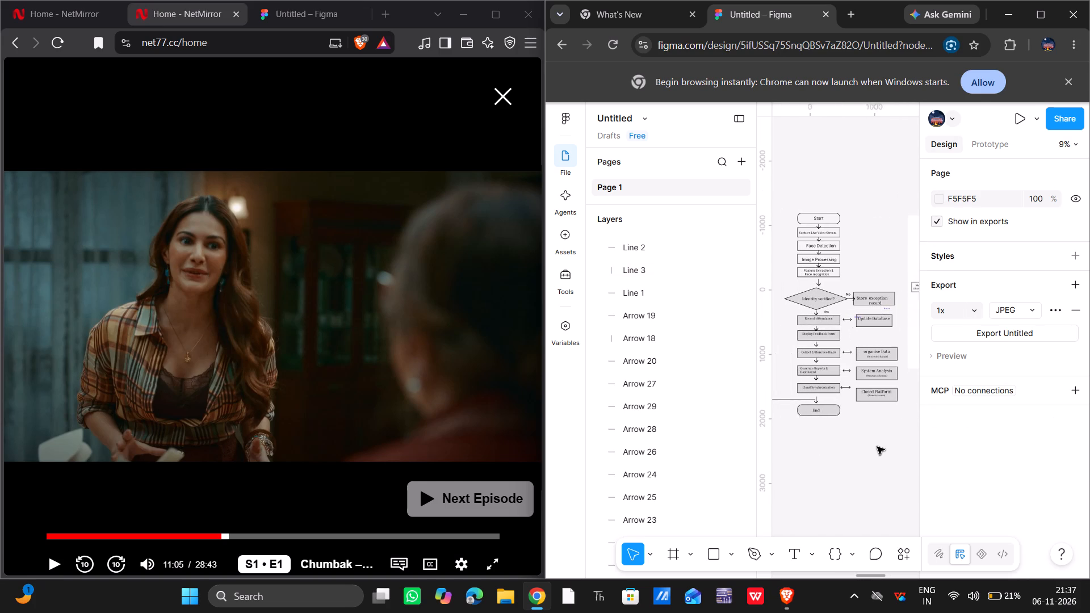
{"action": "scroll", "coordinate": [877, 447], "scroll_direction": "down", "scroll_amount": 1}
{"action": "left_click", "coordinate": [804, 443]}
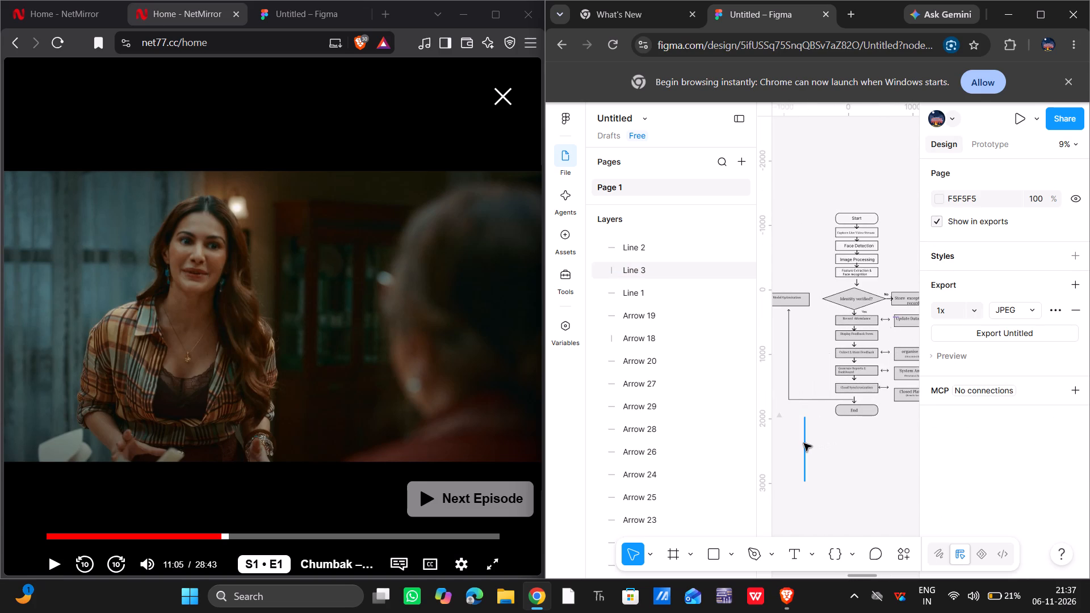
{"action": "left_click_drag", "start_coordinate": [804, 443], "coordinate": [783, 268]}
{"action": "left_click_drag", "start_coordinate": [783, 268], "coordinate": [785, 253]}
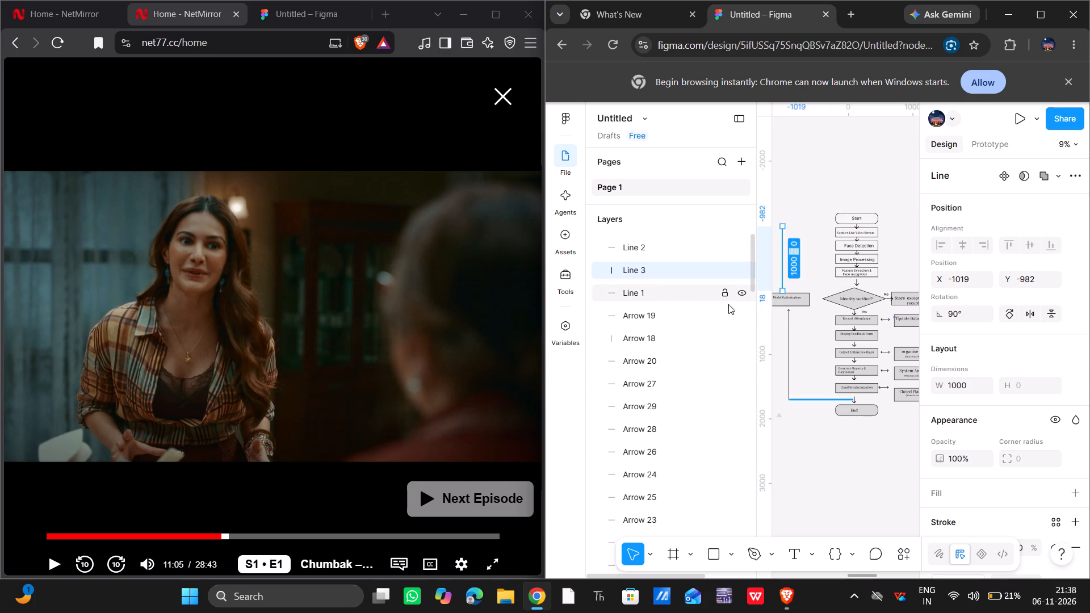
Check the loop in the reference flowchart and select the vertical line above the Model Optimization box.
{"action": "scroll", "coordinate": [832, 410], "scroll_direction": "left", "scroll_amount": 1}
{"action": "scroll", "coordinate": [832, 410], "scroll_direction": "right", "scroll_amount": 1}
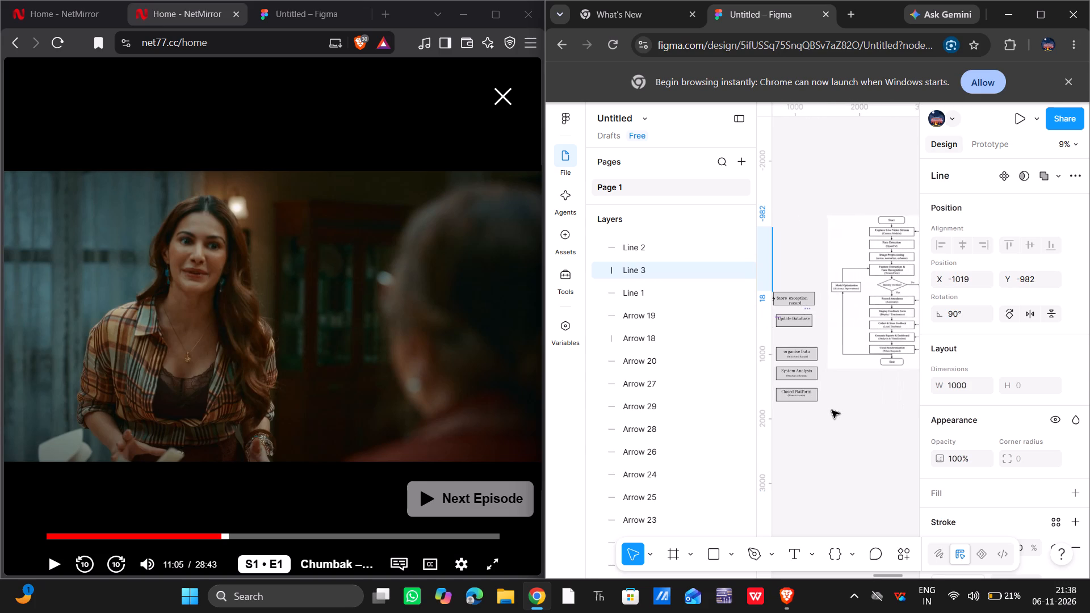
{"action": "scroll", "coordinate": [832, 410], "scroll_direction": "right", "scroll_amount": 1}
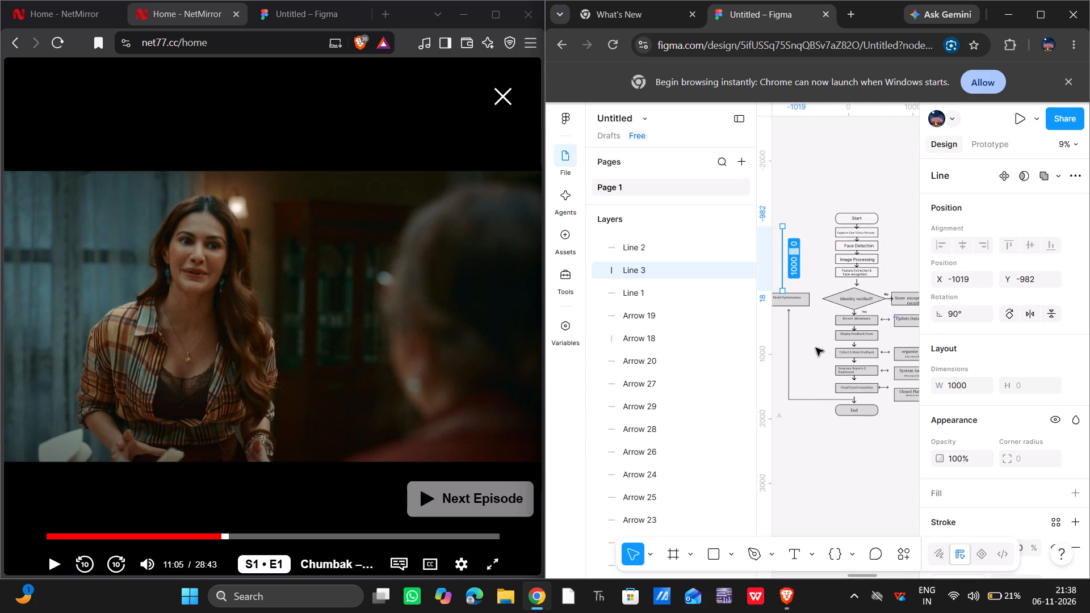
{"action": "left_click", "coordinate": [816, 348]}
{"action": "scroll", "coordinate": [816, 348], "scroll_direction": "up", "scroll_amount": 1}
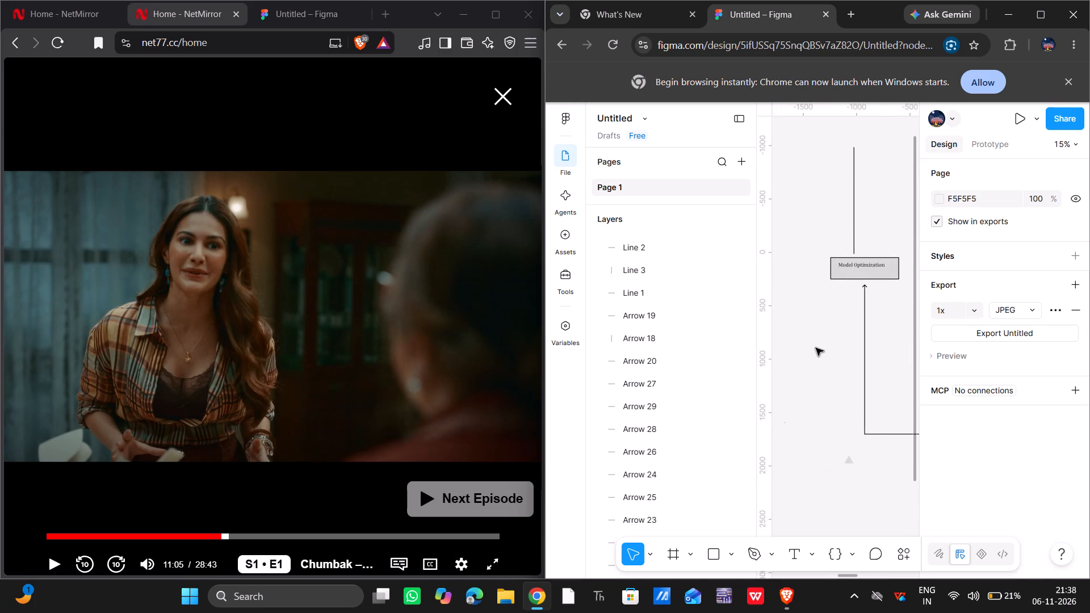
{"action": "scroll", "coordinate": [816, 348], "scroll_direction": "up", "scroll_amount": 1}
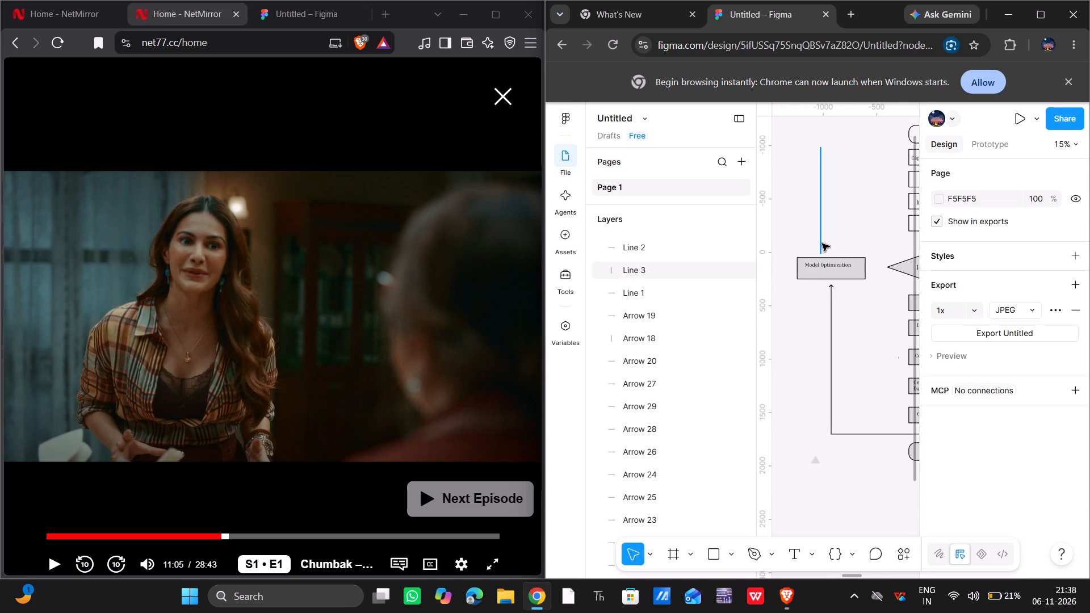
{"action": "left_click", "coordinate": [822, 243]}
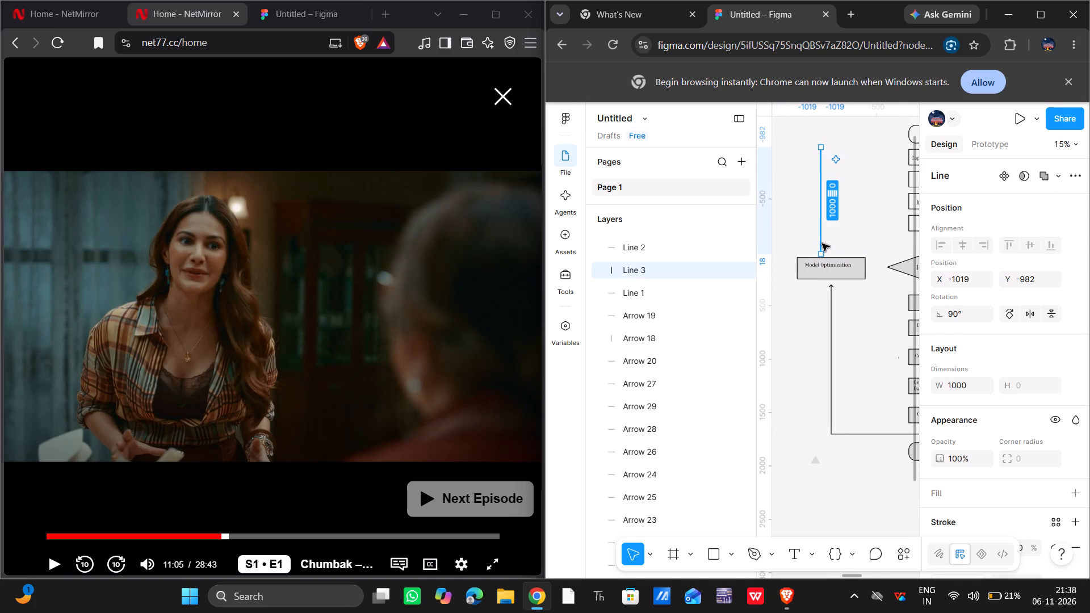
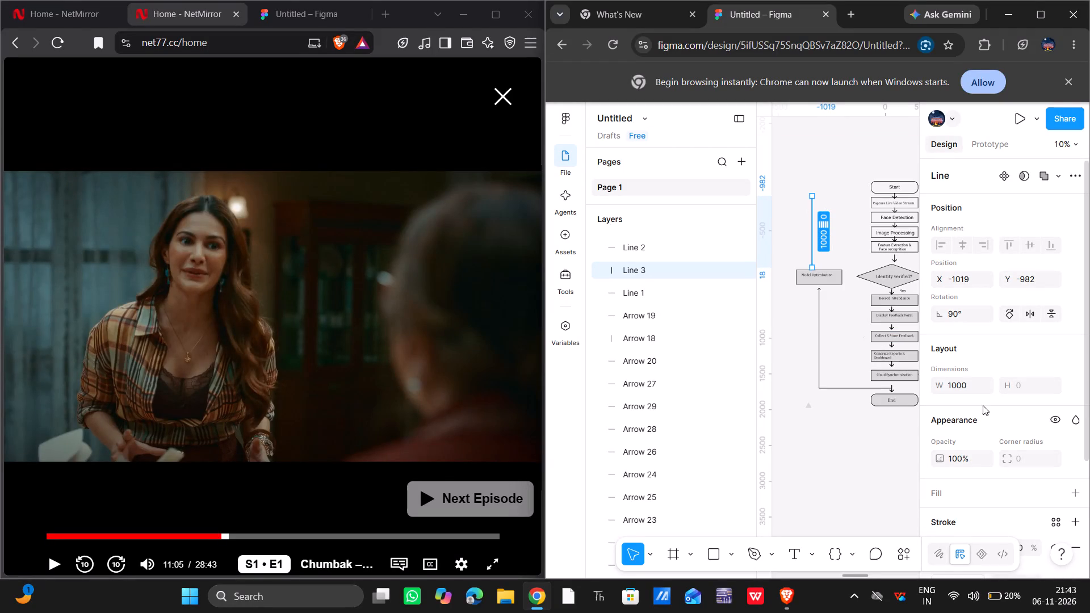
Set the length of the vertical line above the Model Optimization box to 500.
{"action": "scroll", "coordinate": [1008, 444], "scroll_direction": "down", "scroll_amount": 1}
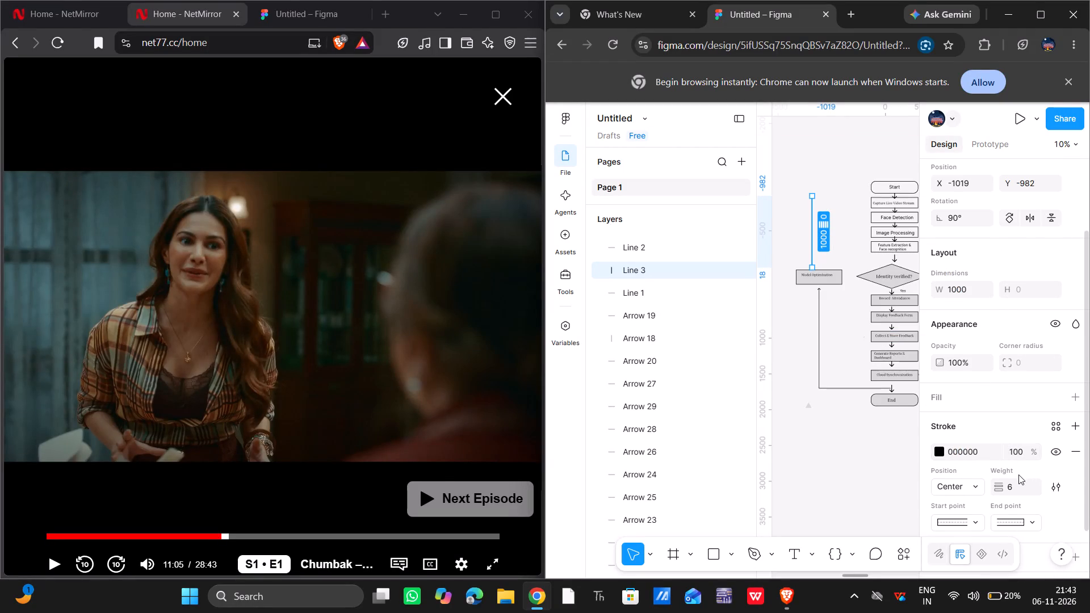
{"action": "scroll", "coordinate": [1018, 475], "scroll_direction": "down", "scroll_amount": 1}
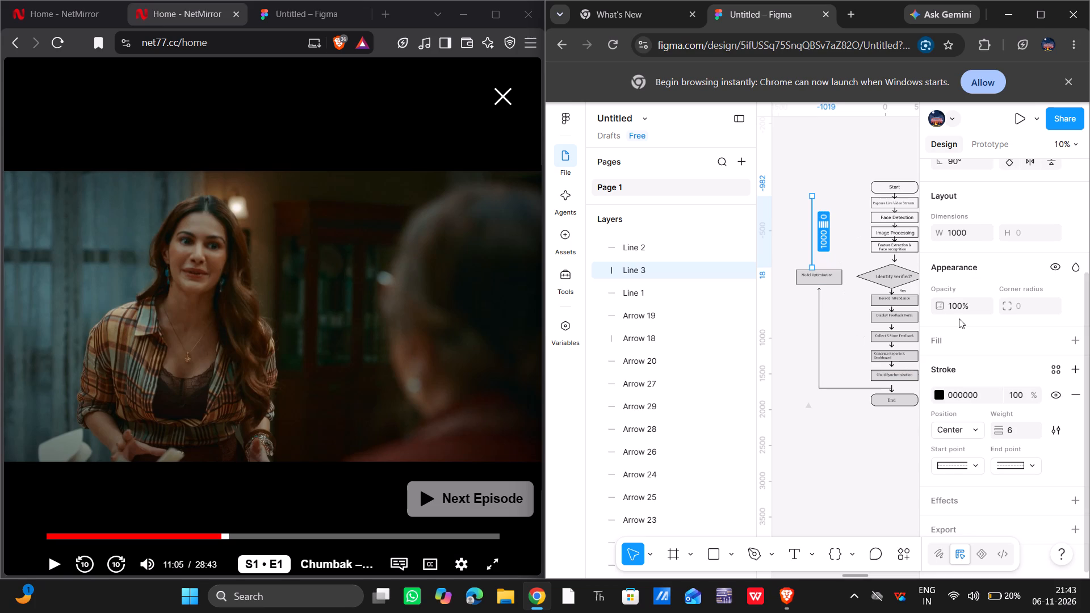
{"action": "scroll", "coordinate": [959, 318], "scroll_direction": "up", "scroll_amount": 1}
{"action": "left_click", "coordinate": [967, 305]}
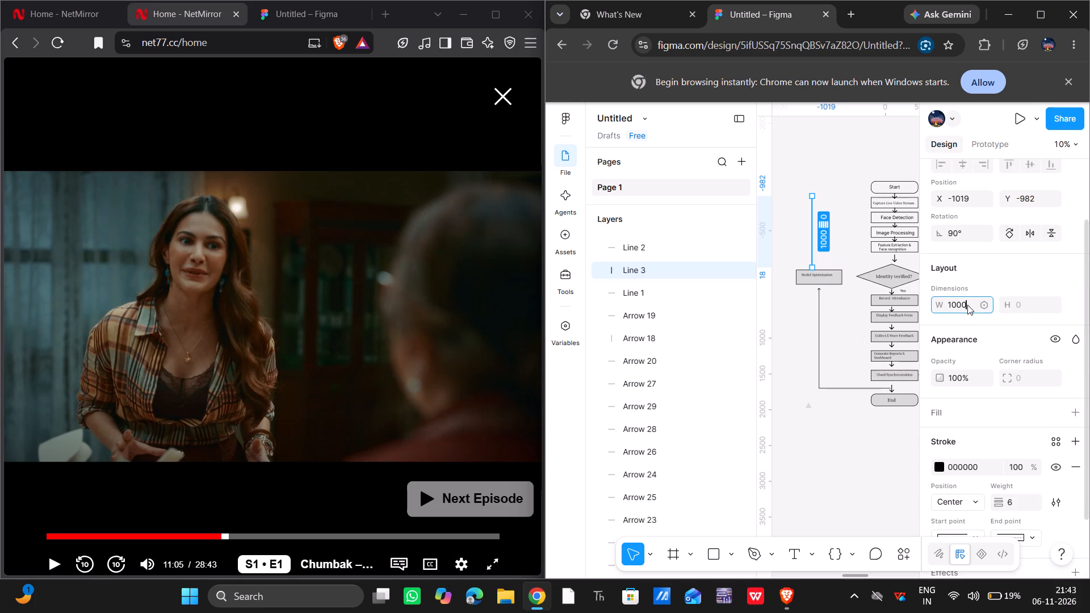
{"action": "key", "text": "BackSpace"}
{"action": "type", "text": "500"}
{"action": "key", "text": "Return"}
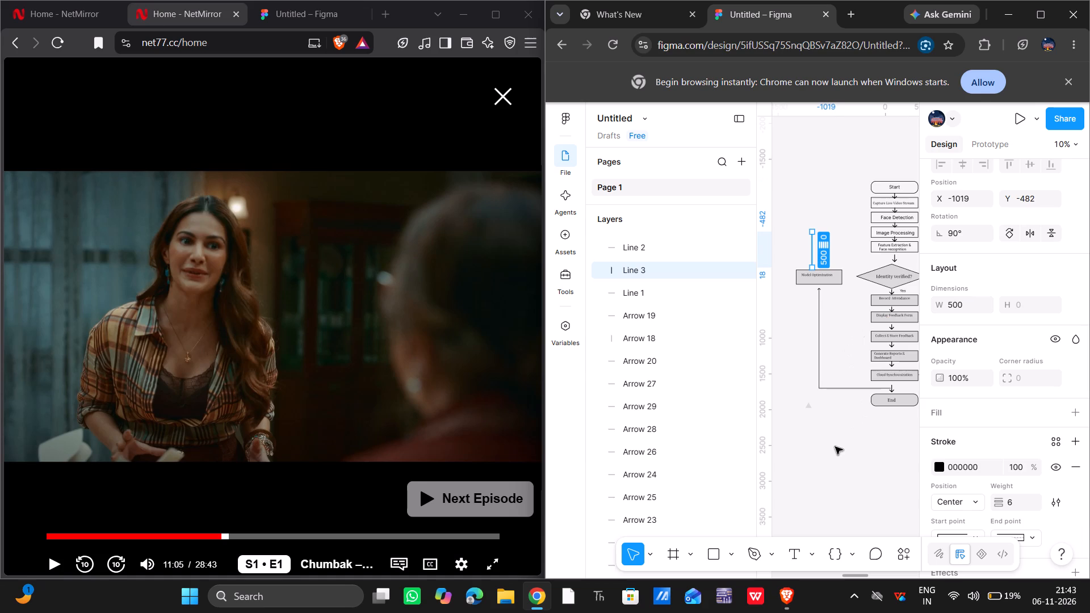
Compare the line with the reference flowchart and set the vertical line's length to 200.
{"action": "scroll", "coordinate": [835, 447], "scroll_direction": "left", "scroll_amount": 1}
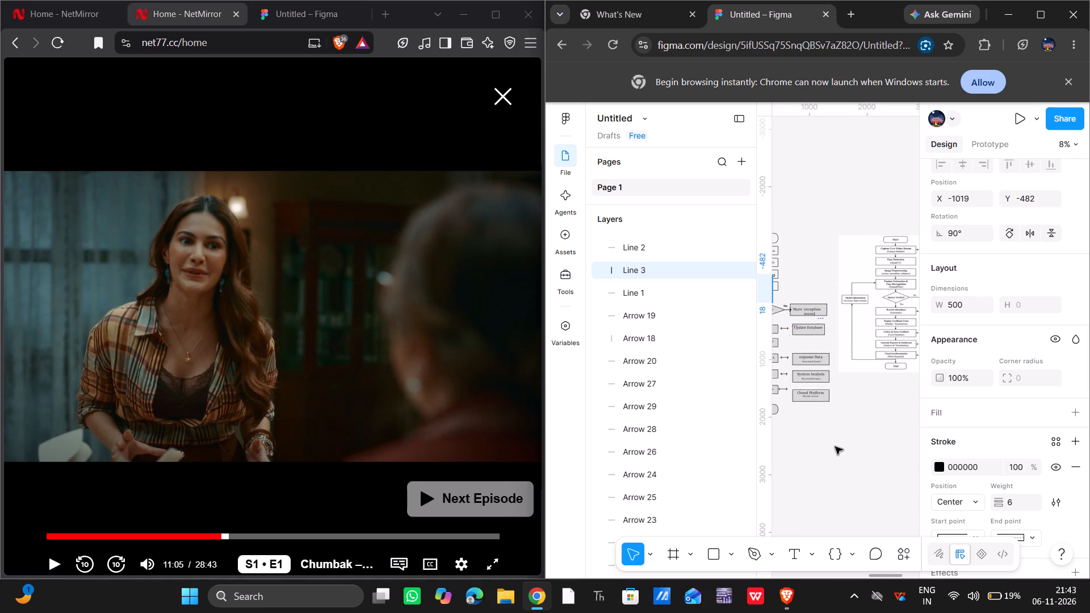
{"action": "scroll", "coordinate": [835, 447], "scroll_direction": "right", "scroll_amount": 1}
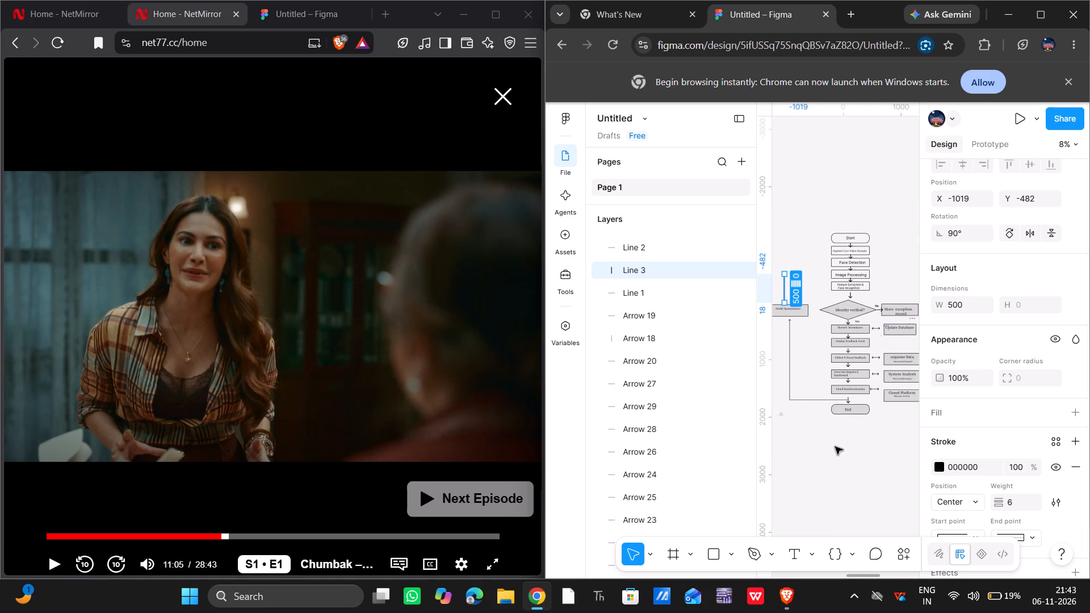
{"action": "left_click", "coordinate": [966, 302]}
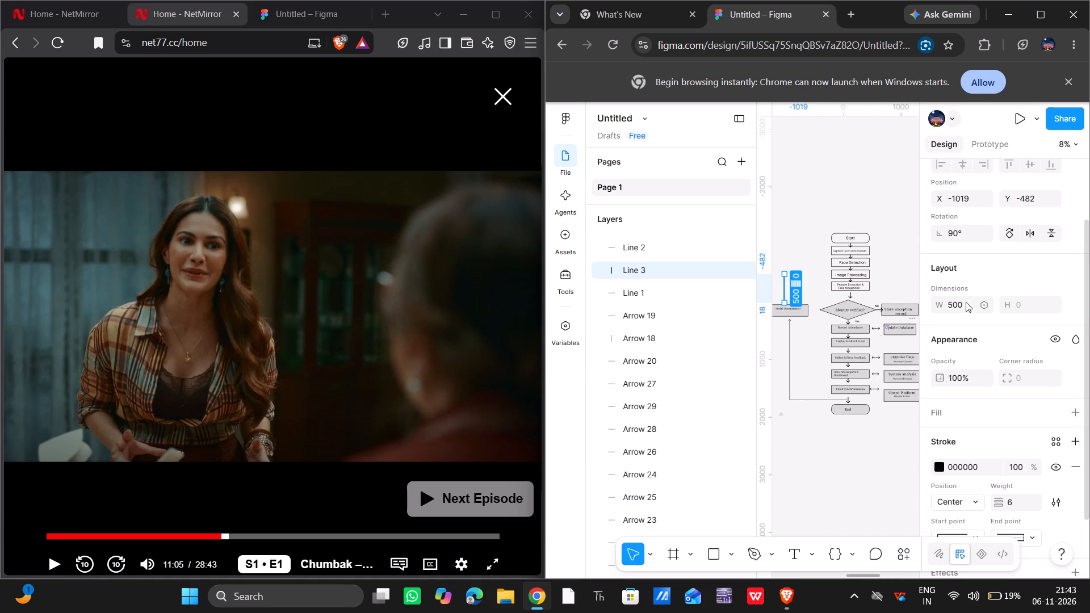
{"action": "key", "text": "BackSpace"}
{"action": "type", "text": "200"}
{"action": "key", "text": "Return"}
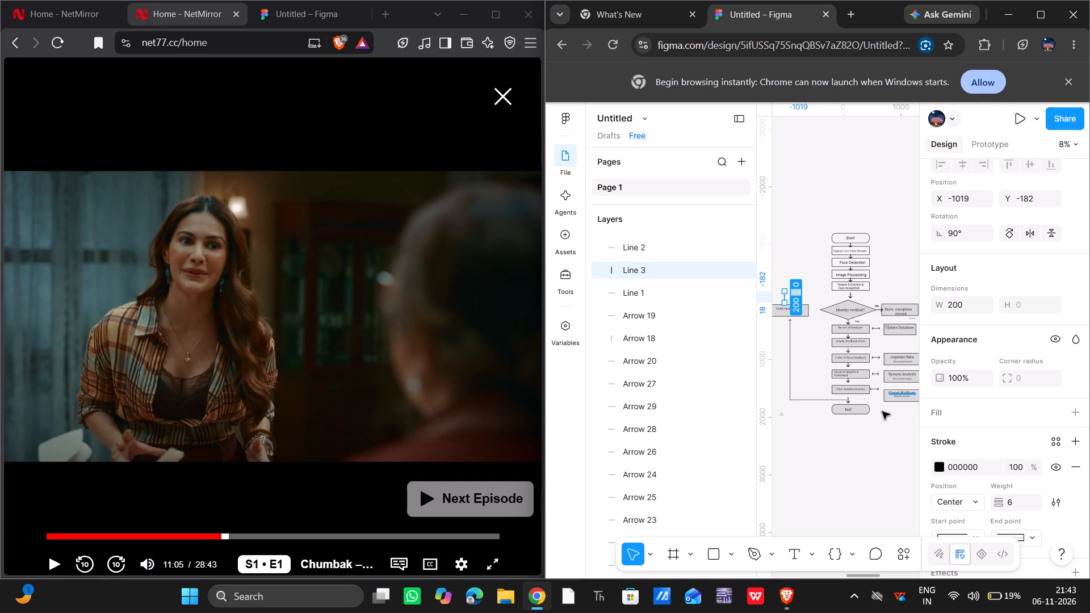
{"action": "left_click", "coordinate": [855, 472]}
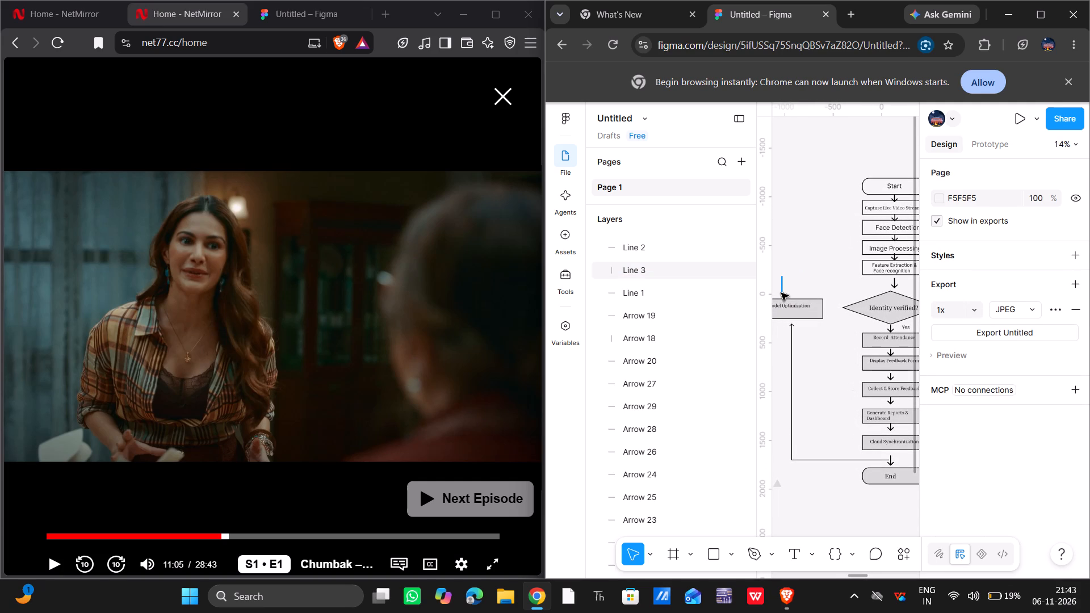
Move the short vertical line above the Model Optimization box into line with the long arrow below it, at about X -922, Y -163.
{"action": "left_click", "coordinate": [781, 293]}
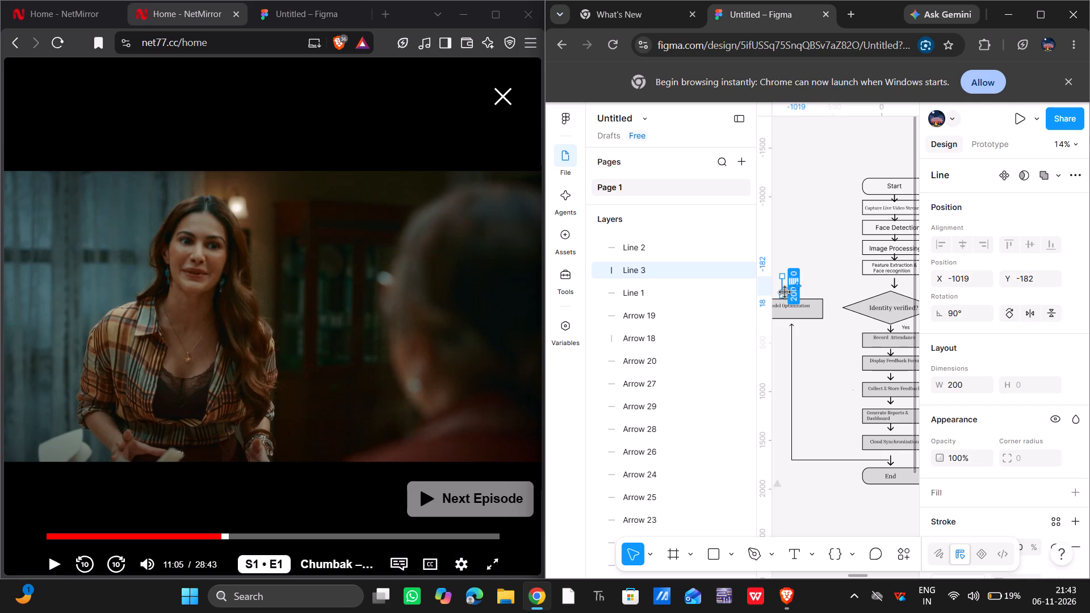
{"action": "left_click", "coordinate": [814, 366]}
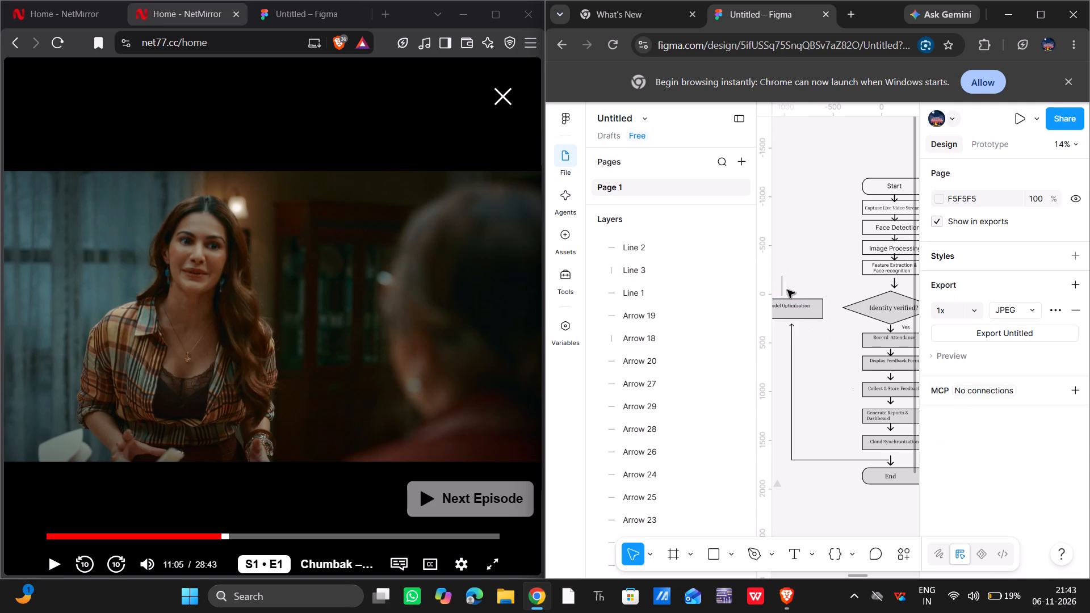
{"action": "left_click_drag", "start_coordinate": [781, 285], "coordinate": [791, 287]}
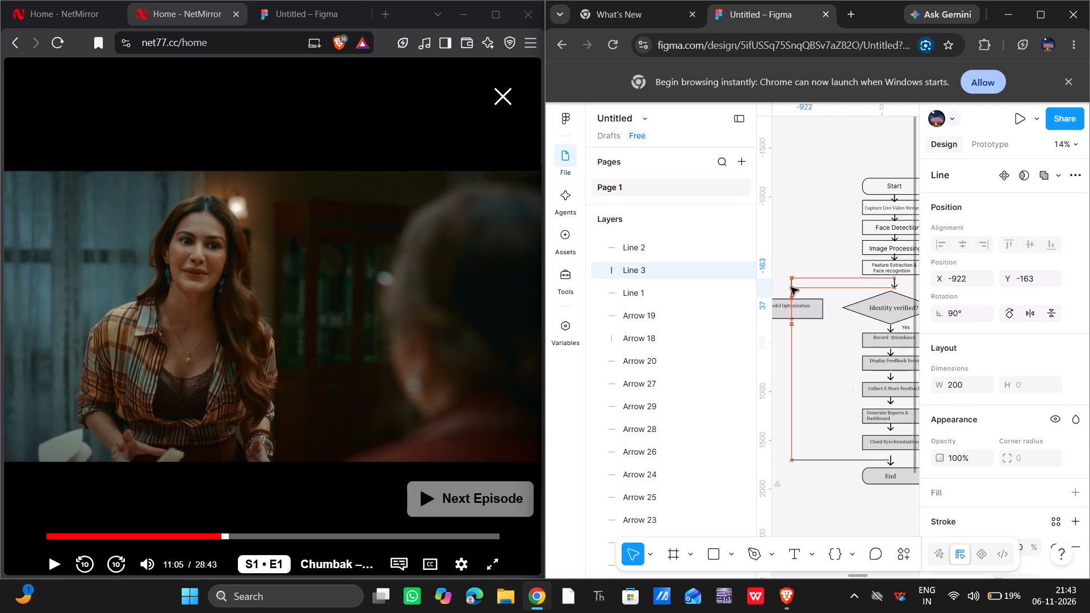
{"action": "left_click_drag", "start_coordinate": [791, 287], "coordinate": [790, 287]}
{"action": "left_click", "coordinate": [823, 383]}
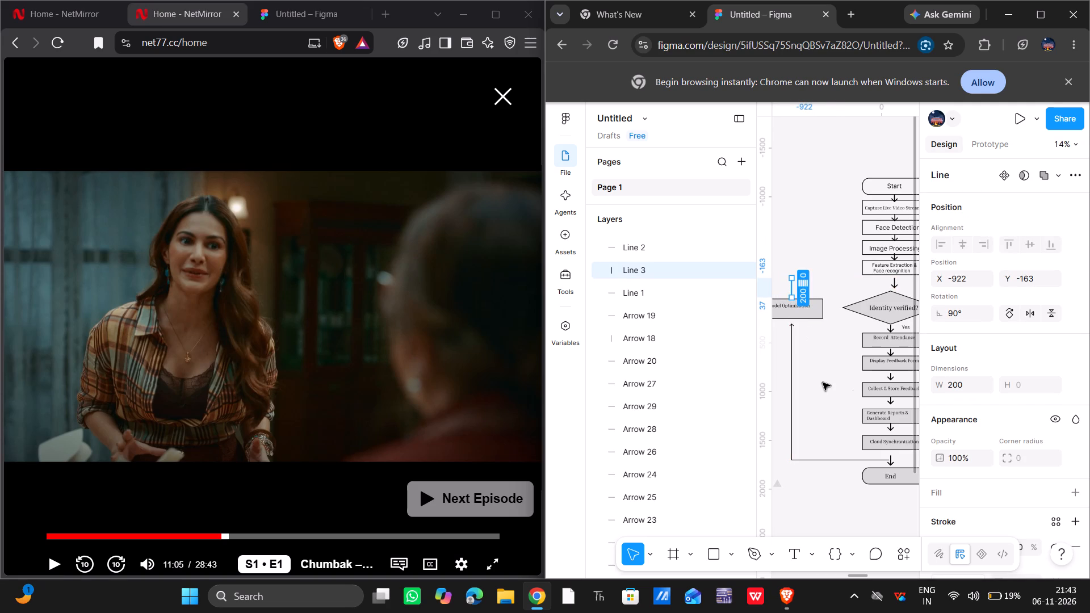
Set the length of the vertical line above the Model Optimization box to 250.
{"action": "left_click", "coordinate": [792, 286]}
{"action": "left_click", "coordinate": [969, 383]}
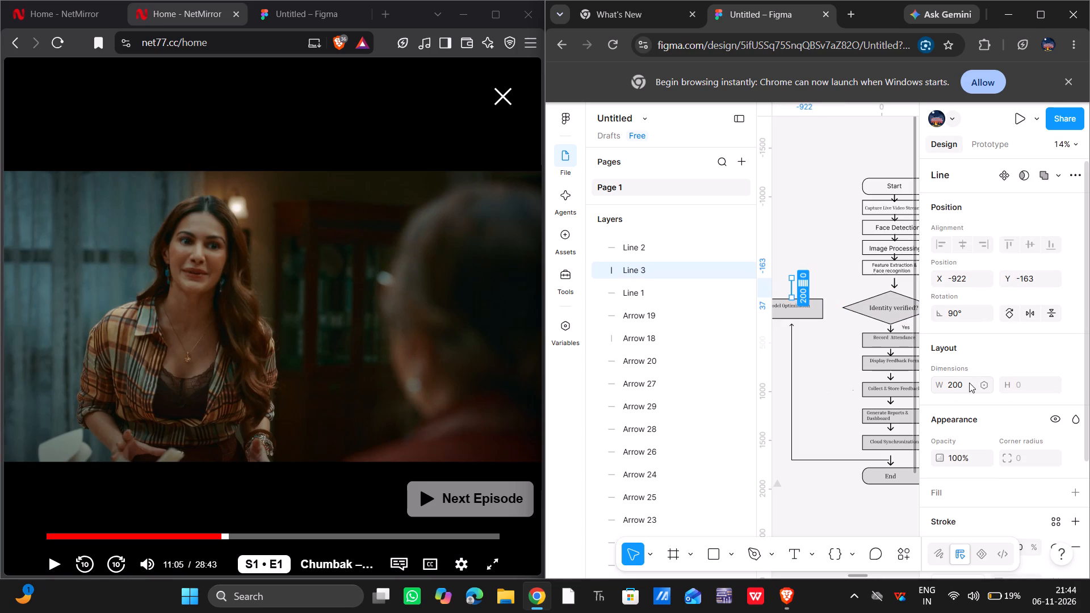
{"action": "key", "text": "BackSpace"}
{"action": "type", "text": "250"}
{"action": "key", "text": "Return"}
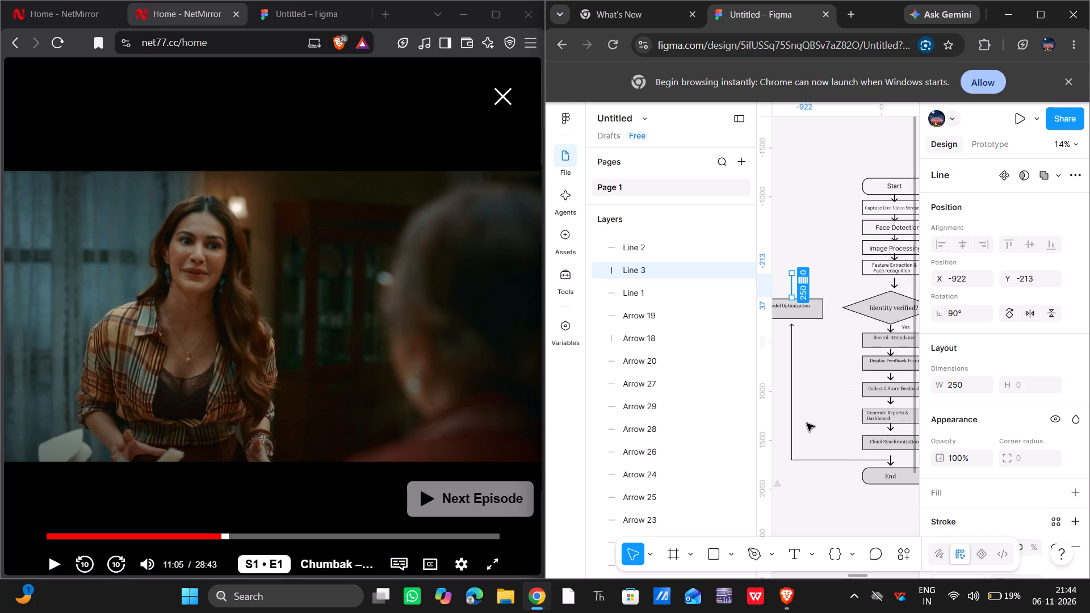
{"action": "left_click", "coordinate": [800, 414]}
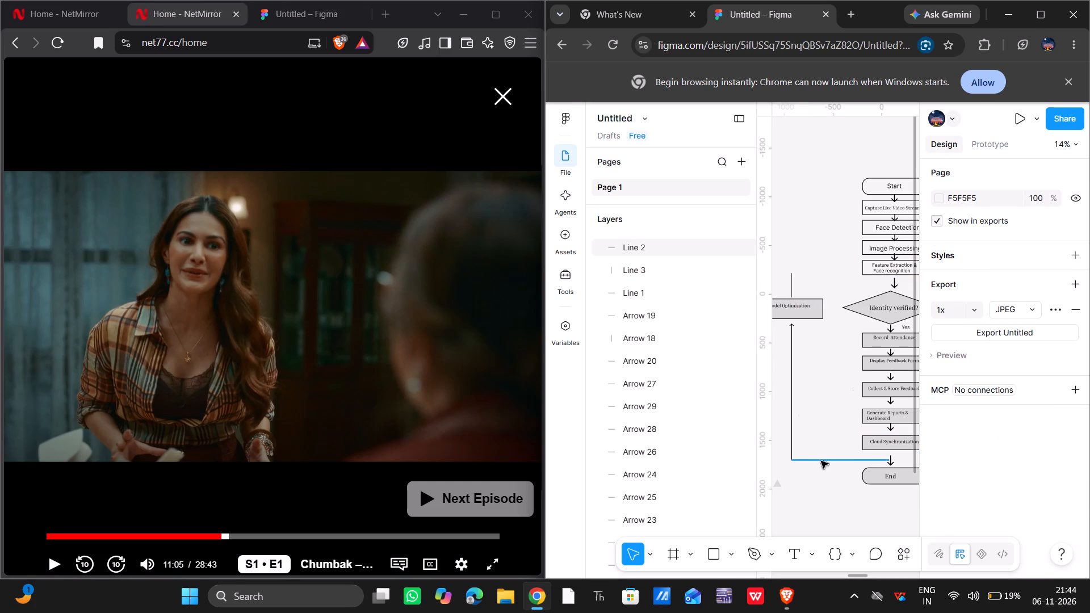
Duplicate the long vertical arrow below the Model Optimization box in place.
{"action": "left_click", "coordinate": [794, 429]}
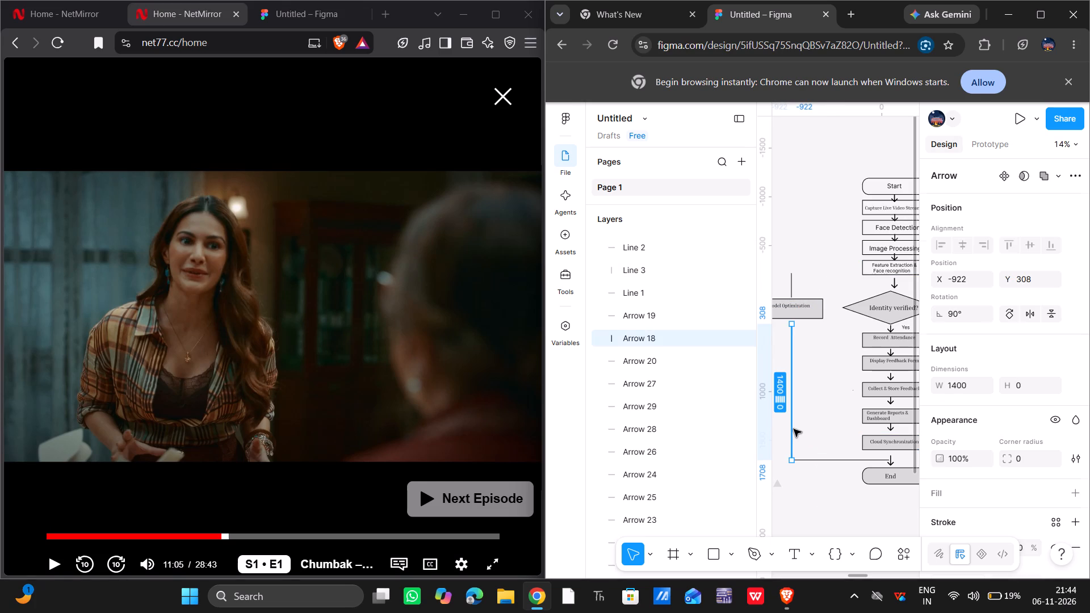
{"action": "key", "text": "ctrl+c"}
{"action": "key", "text": "ctrl+v"}
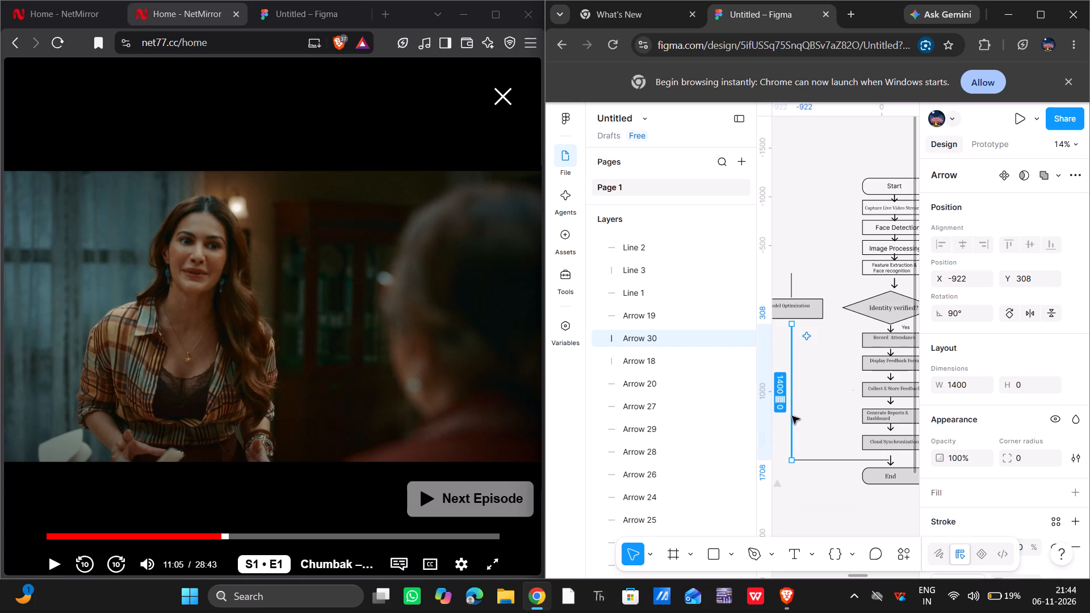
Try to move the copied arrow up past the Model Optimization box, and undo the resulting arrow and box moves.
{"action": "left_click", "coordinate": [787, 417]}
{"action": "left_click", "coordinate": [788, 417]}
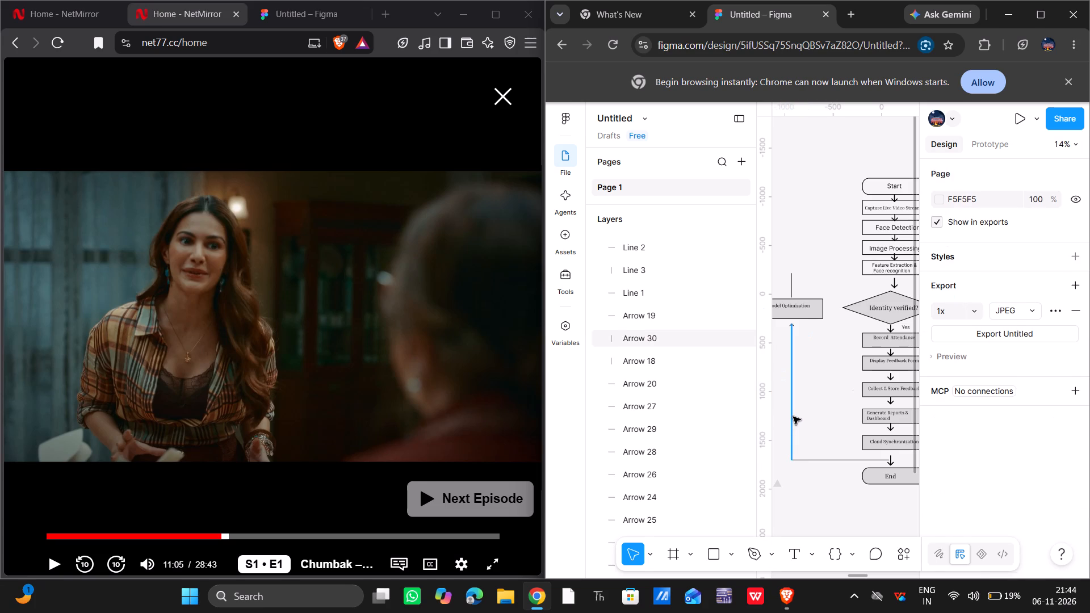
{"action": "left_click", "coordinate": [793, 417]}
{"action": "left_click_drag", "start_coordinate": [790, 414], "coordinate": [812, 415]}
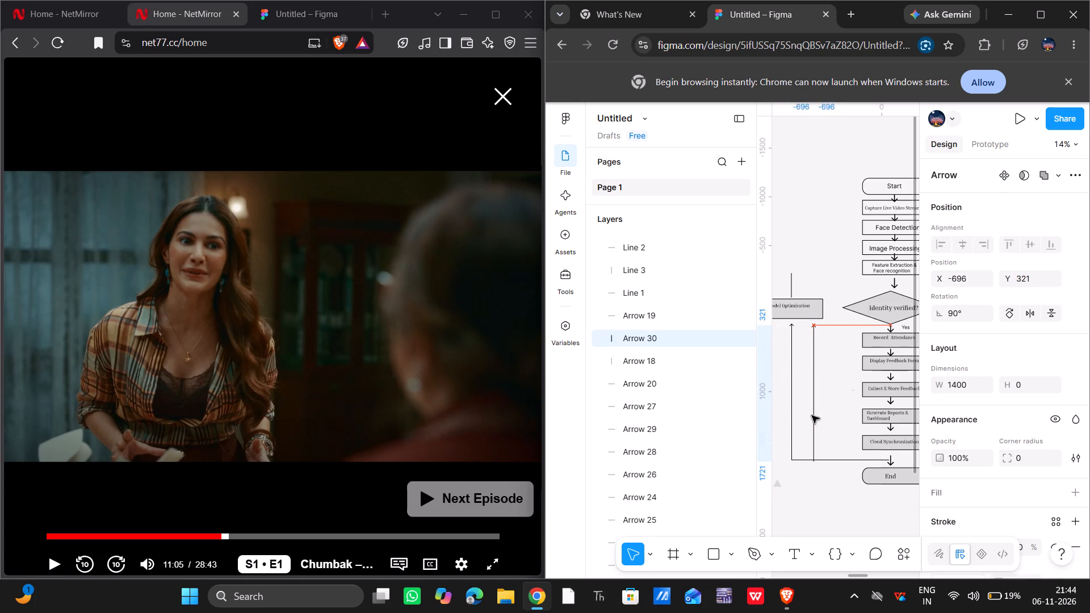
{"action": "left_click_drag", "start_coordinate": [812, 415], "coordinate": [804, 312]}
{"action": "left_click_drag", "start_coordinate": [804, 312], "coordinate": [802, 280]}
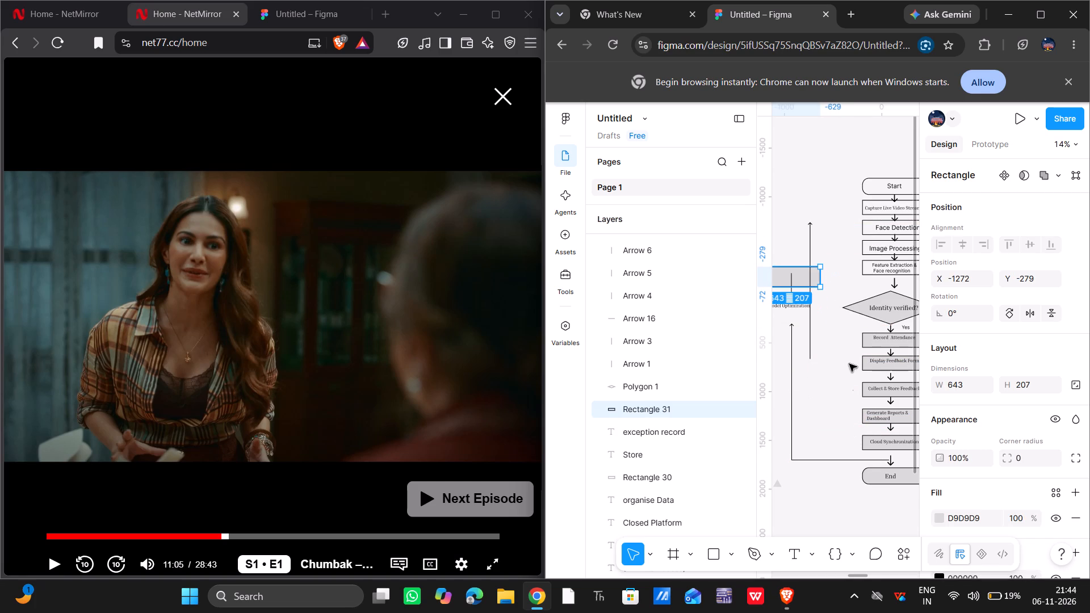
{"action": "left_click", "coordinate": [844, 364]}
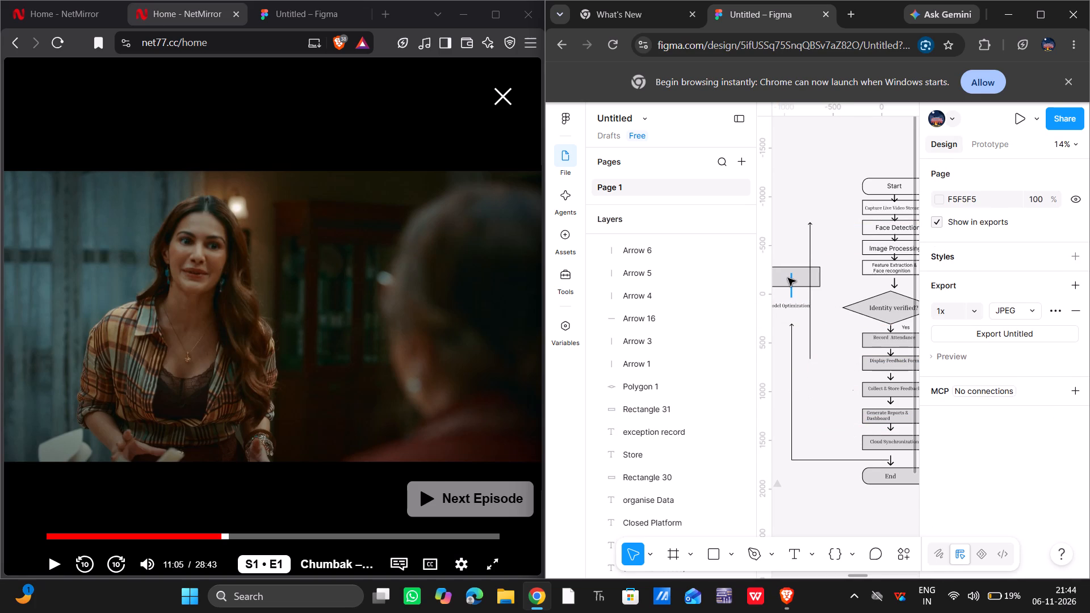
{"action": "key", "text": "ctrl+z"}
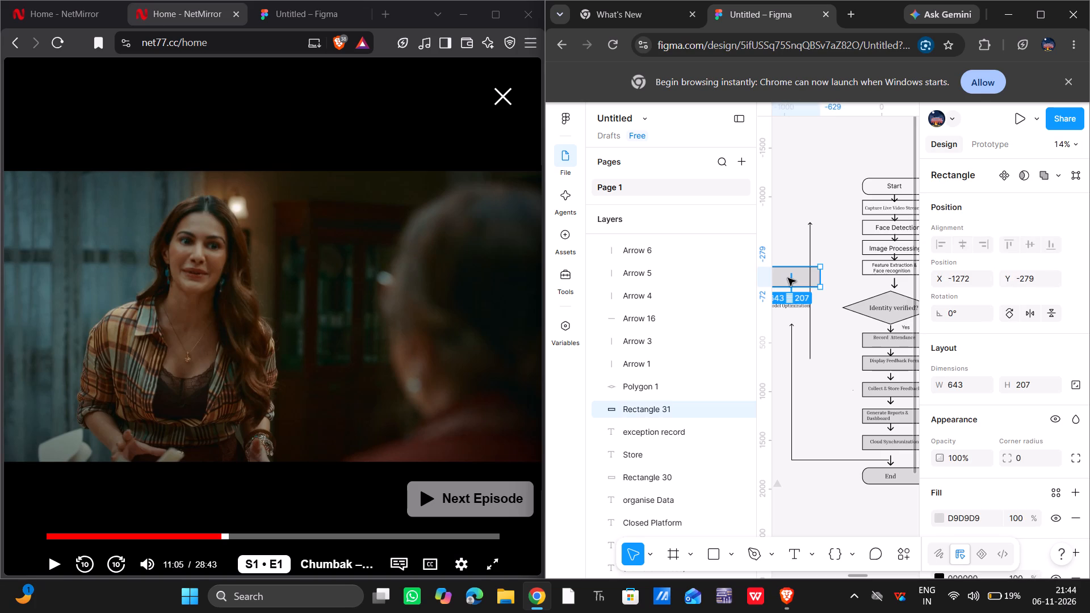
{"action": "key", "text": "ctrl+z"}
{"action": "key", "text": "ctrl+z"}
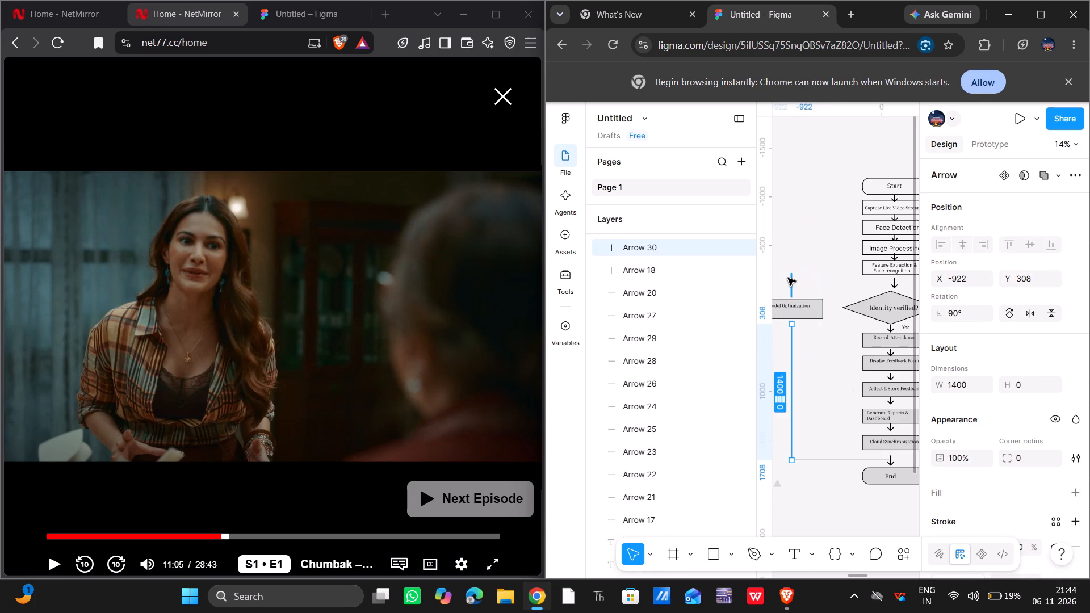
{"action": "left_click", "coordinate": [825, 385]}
Duplicate the long vertical arrow again and place the copy beside the upper flowchart boxes, at about X -406, Y -1382.
{"action": "left_click", "coordinate": [789, 366]}
{"action": "key", "text": "ctrl+c"}
{"action": "key", "text": "ctrl+v"}
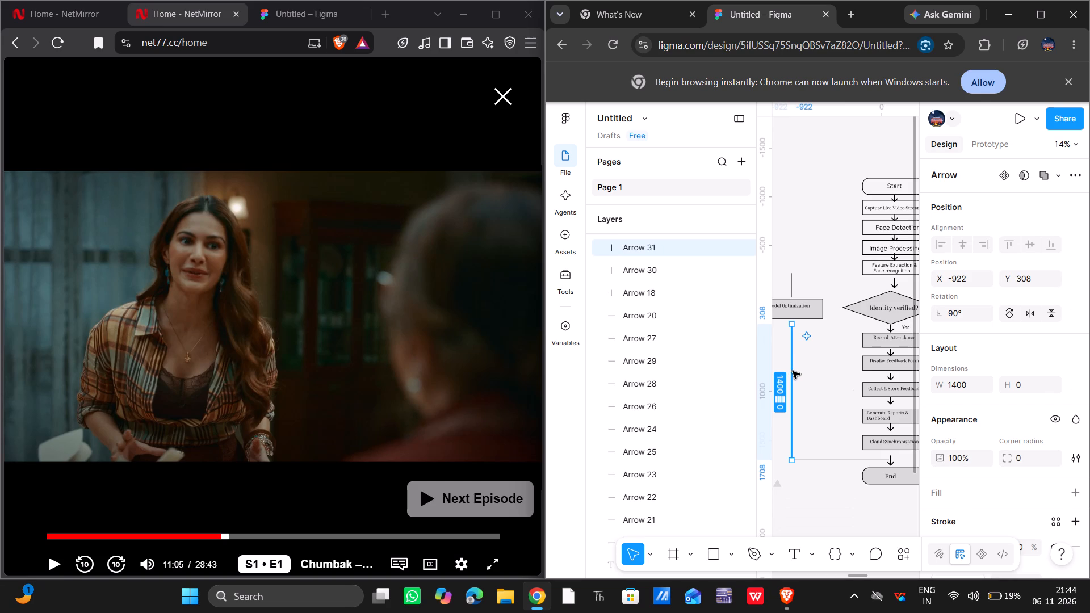
{"action": "left_click_drag", "start_coordinate": [792, 371], "coordinate": [817, 371]}
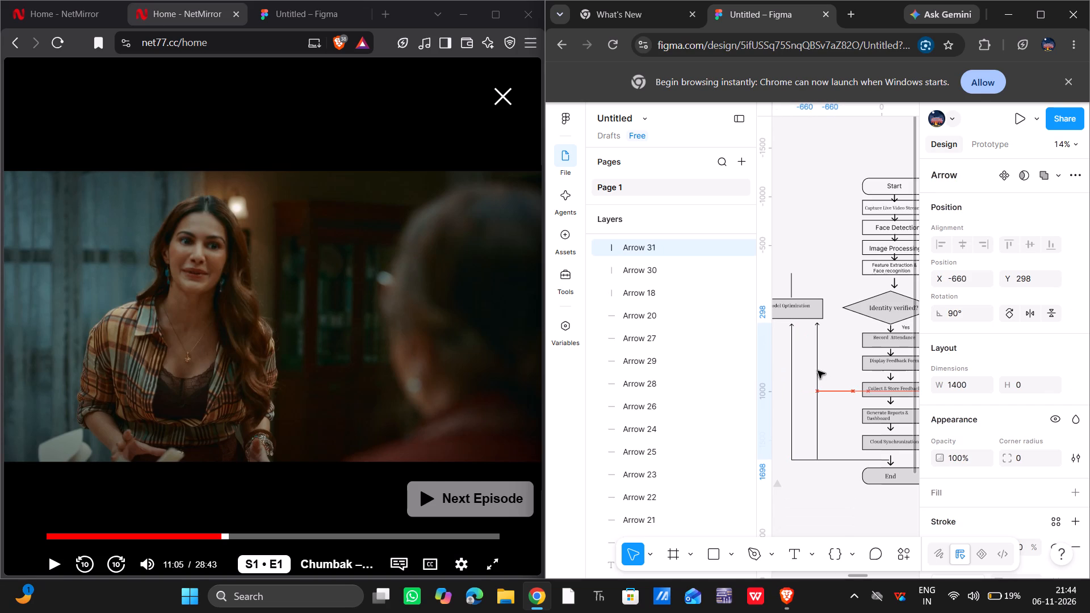
{"action": "left_click_drag", "start_coordinate": [817, 371], "coordinate": [792, 173]}
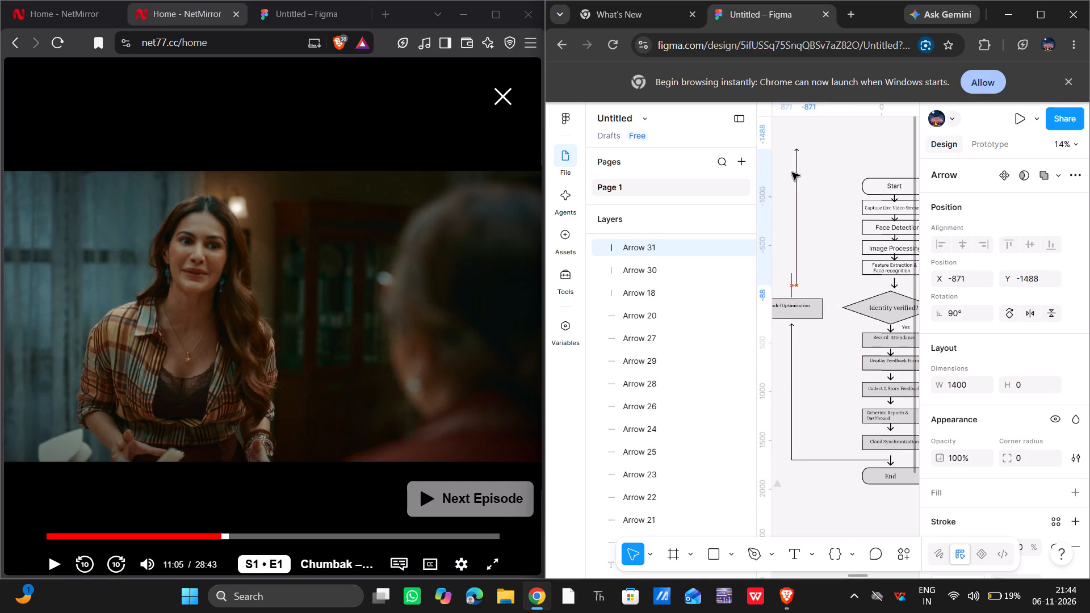
{"action": "left_click_drag", "start_coordinate": [792, 173], "coordinate": [794, 174]}
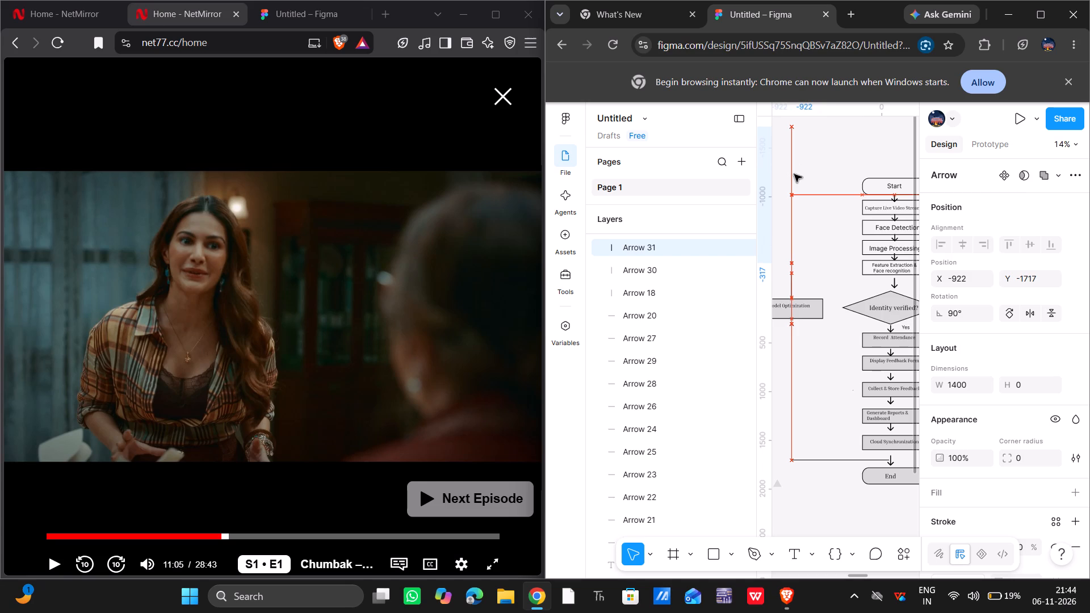
{"action": "left_click_drag", "start_coordinate": [794, 174], "coordinate": [845, 207]}
{"action": "left_click", "coordinate": [841, 206]}
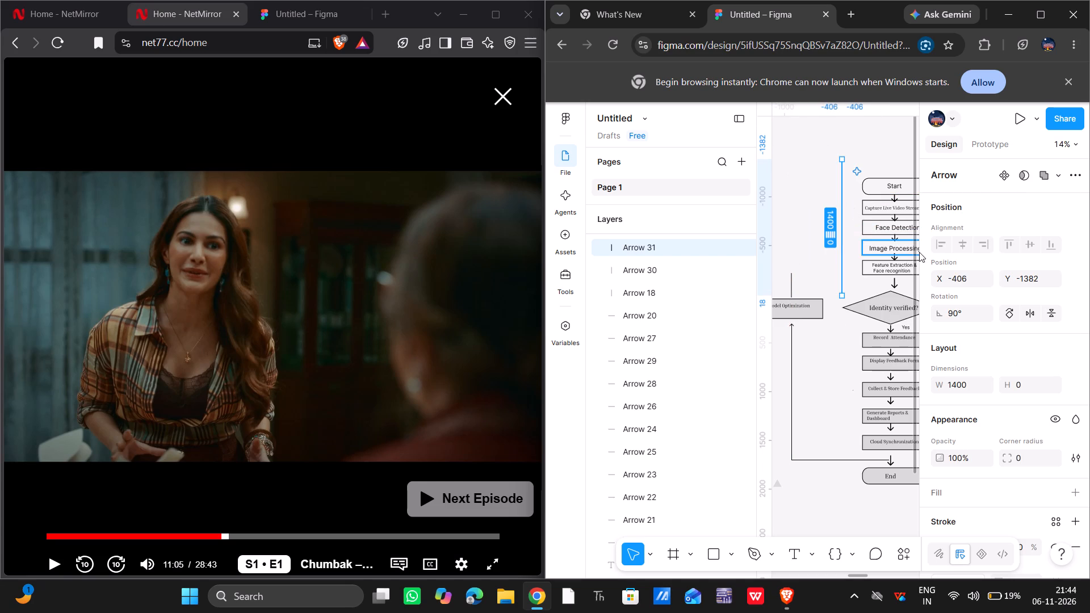
Set the rotation of the copied arrow beside the upper flowchart boxes to 0°.
{"action": "left_click", "coordinate": [962, 310]}
{"action": "key", "text": "BackSpace"}
{"action": "key", "text": "BackSpace"}
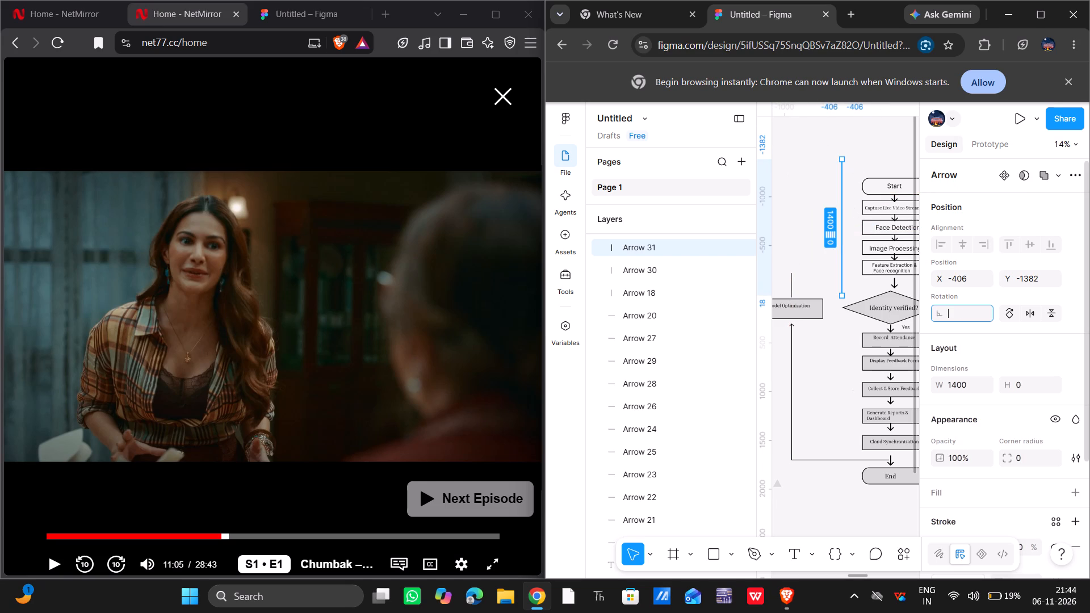
{"action": "key", "text": "0"}
{"action": "key", "text": "Return"}
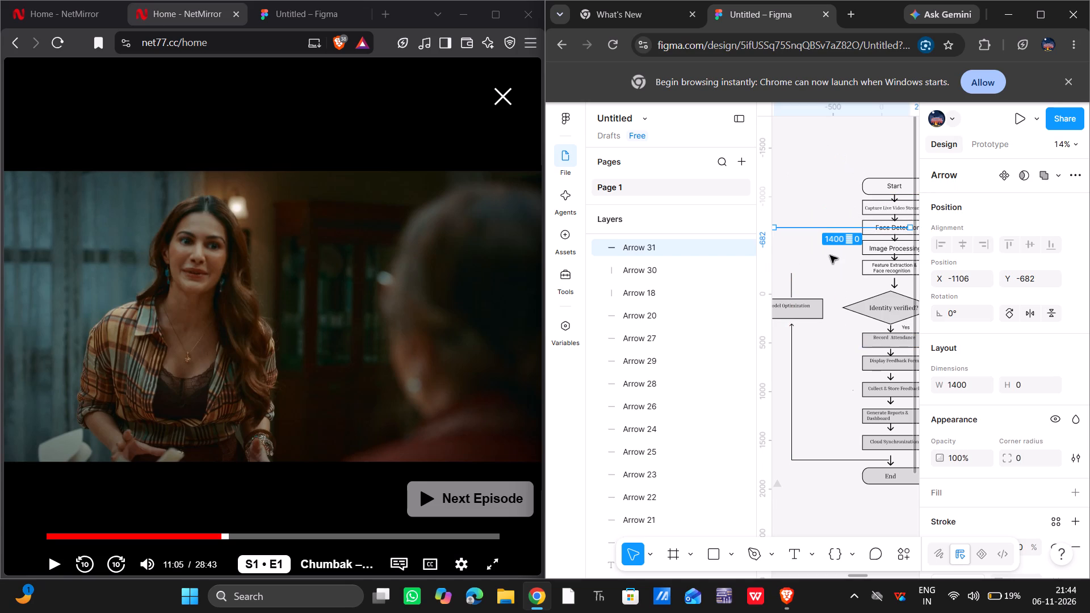
Move the long horizontal arrow down to start at the top of the short line above the Model Optimization box, about X -898, Y -221.
{"action": "left_click_drag", "start_coordinate": [817, 228], "coordinate": [811, 267]}
{"action": "left_click_drag", "start_coordinate": [811, 267], "coordinate": [842, 257]}
{"action": "left_click_drag", "start_coordinate": [842, 257], "coordinate": [825, 268]}
{"action": "left_click", "coordinate": [825, 268]}
{"action": "left_click_drag", "start_coordinate": [825, 268], "coordinate": [835, 267]}
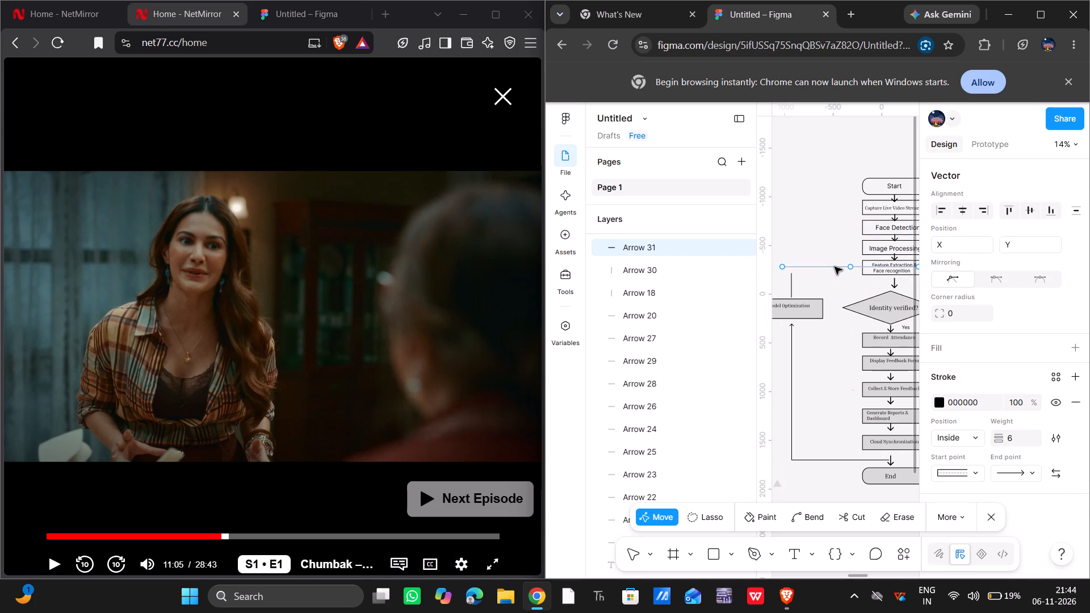
{"action": "left_click", "coordinate": [992, 514]}
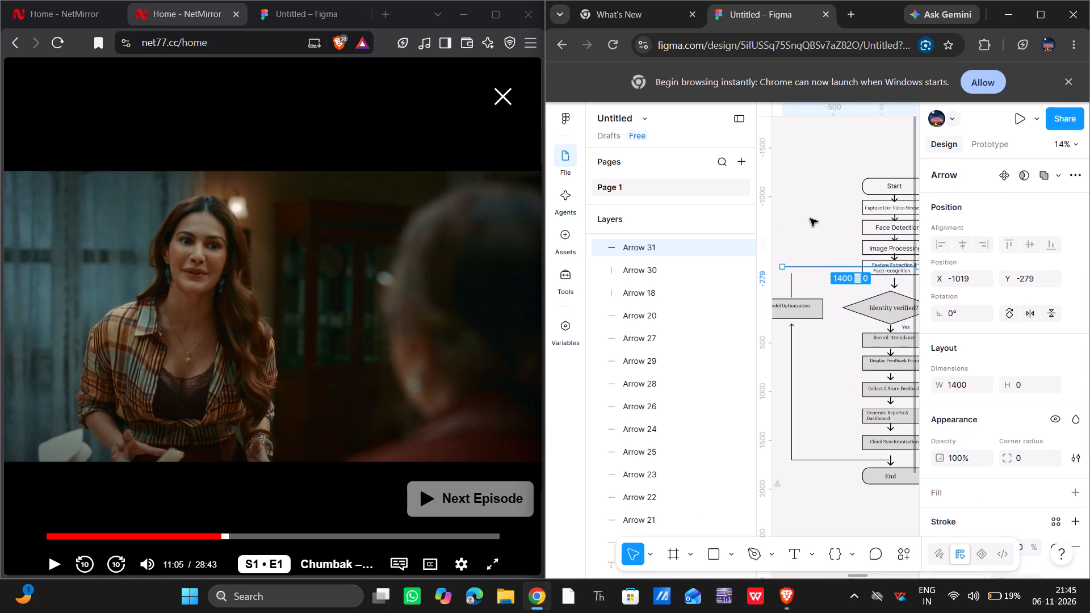
{"action": "left_click_drag", "start_coordinate": [833, 265], "coordinate": [844, 270]}
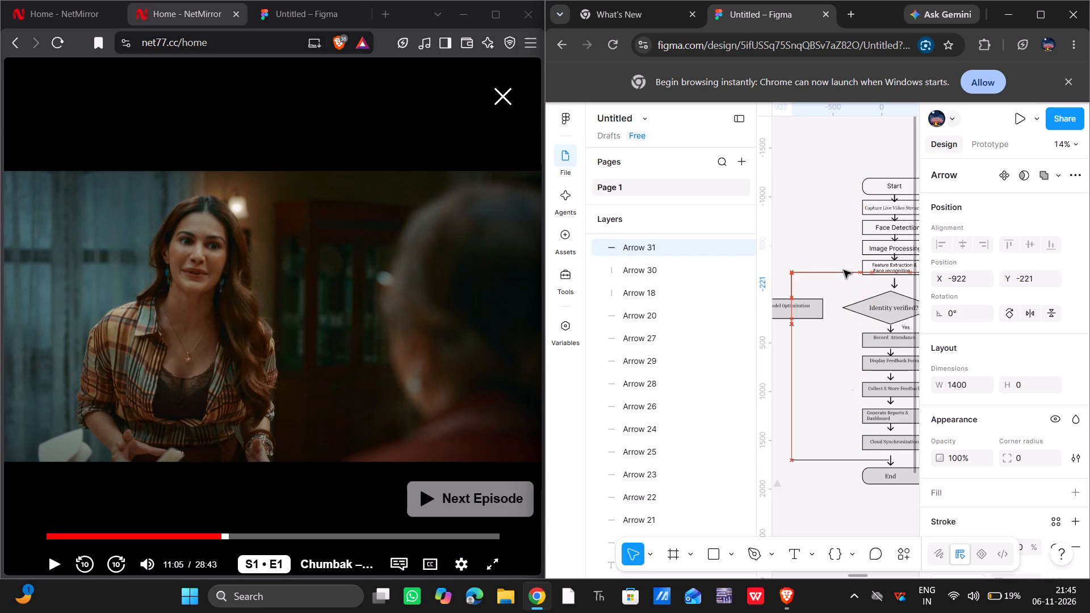
{"action": "left_click_drag", "start_coordinate": [844, 270], "coordinate": [844, 270]}
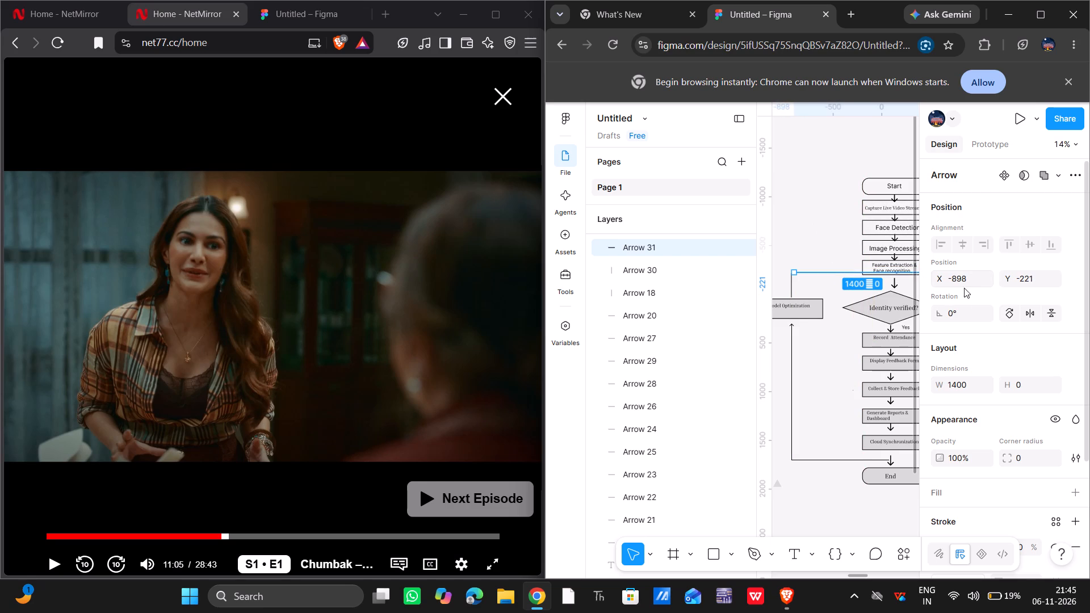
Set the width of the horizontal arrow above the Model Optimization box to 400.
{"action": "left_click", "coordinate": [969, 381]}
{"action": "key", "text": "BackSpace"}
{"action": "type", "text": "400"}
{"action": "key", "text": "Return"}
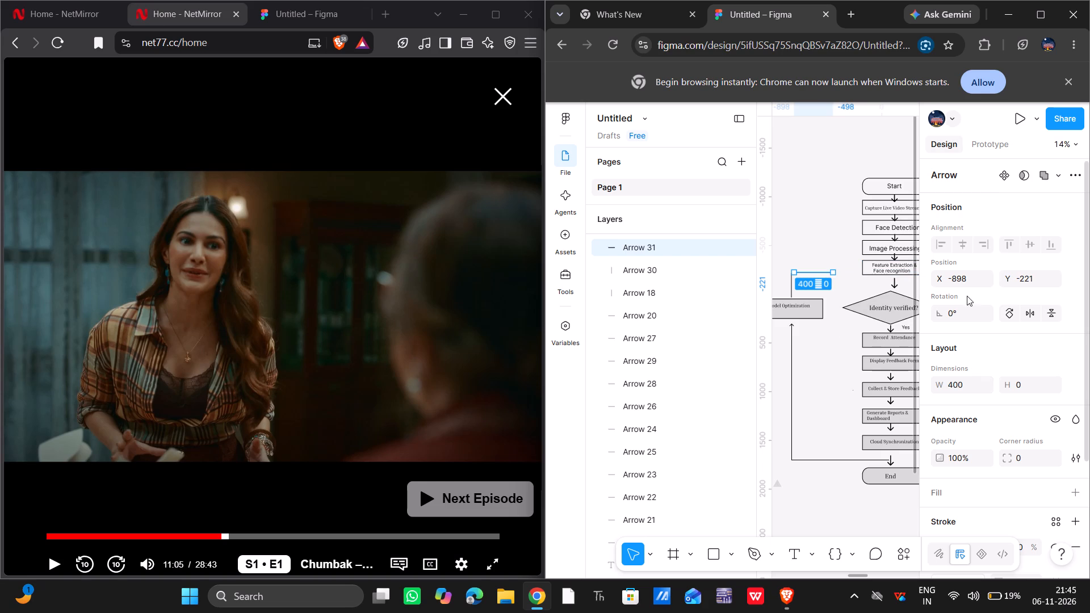
Set the horizontal arrow's width to 600 and deselect it.
{"action": "left_click", "coordinate": [966, 384]}
{"action": "key", "text": "BackSpace"}
{"action": "type", "text": "600"}
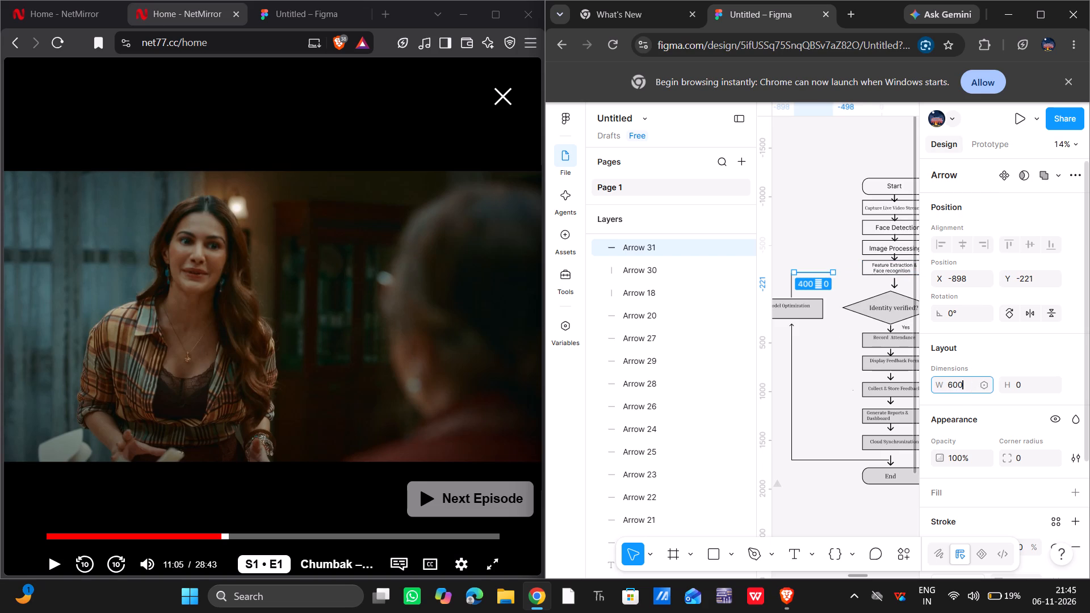
{"action": "key", "text": "Return"}
{"action": "left_click", "coordinate": [849, 404]}
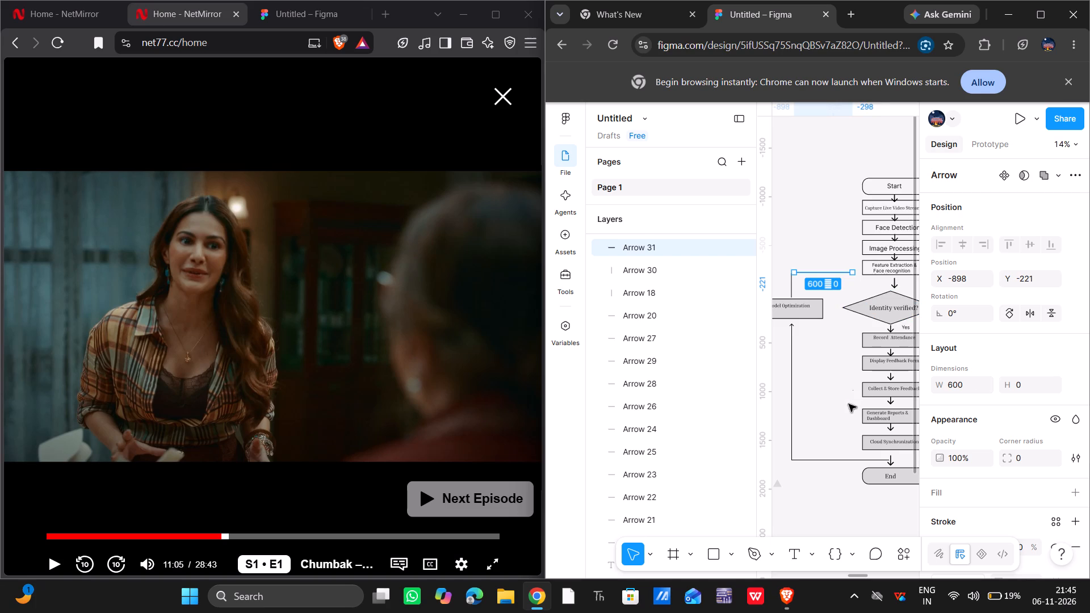
Move the horizontal arrow up to point at the Feature Extraction & Face recognition box, at about X -896, Y -267.
{"action": "left_click", "coordinate": [811, 272]}
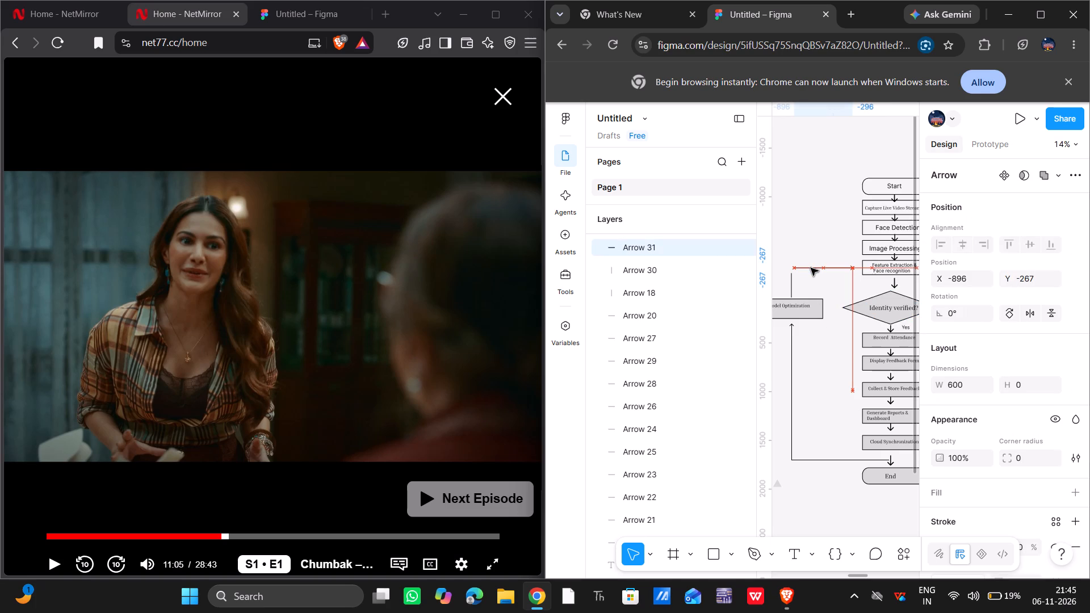
{"action": "left_click", "coordinate": [846, 360]}
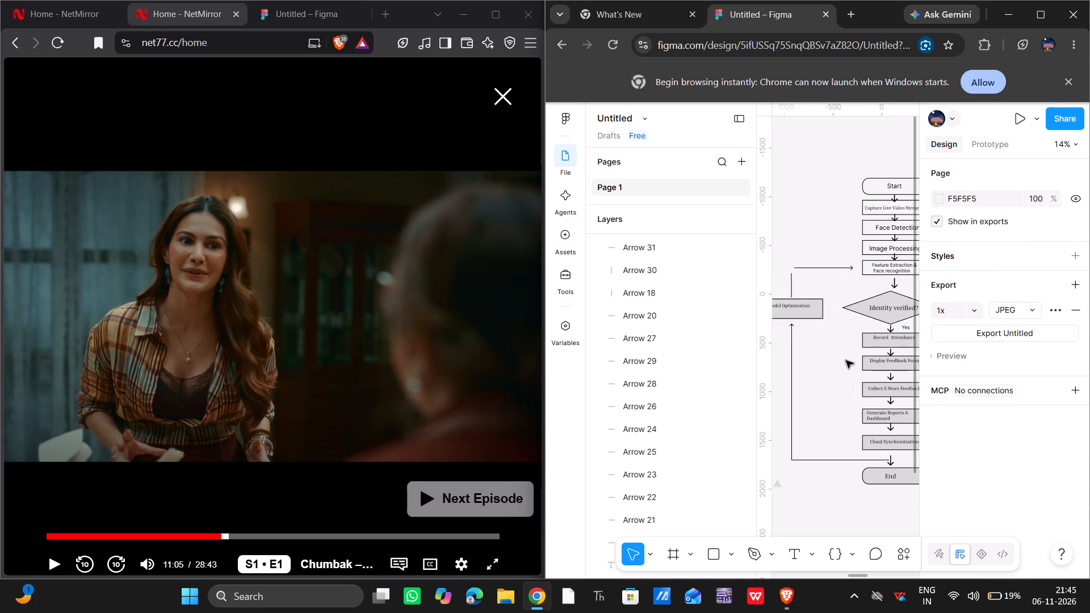
Move the short vertical line above the Model Optimization box to meet the horizontal arrow's start, at about X -896, Y -267.
{"action": "left_click", "coordinate": [791, 287]}
{"action": "left_click", "coordinate": [791, 287]}
{"action": "left_click_drag", "start_coordinate": [791, 287], "coordinate": [793, 279]}
{"action": "left_click", "coordinate": [986, 514]}
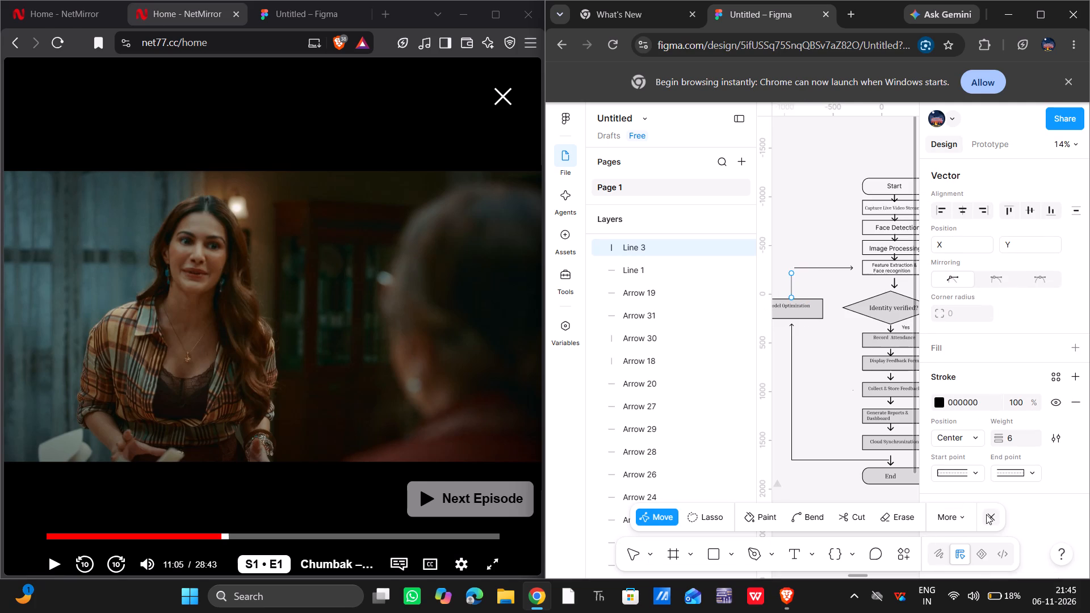
{"action": "left_click", "coordinate": [826, 364]}
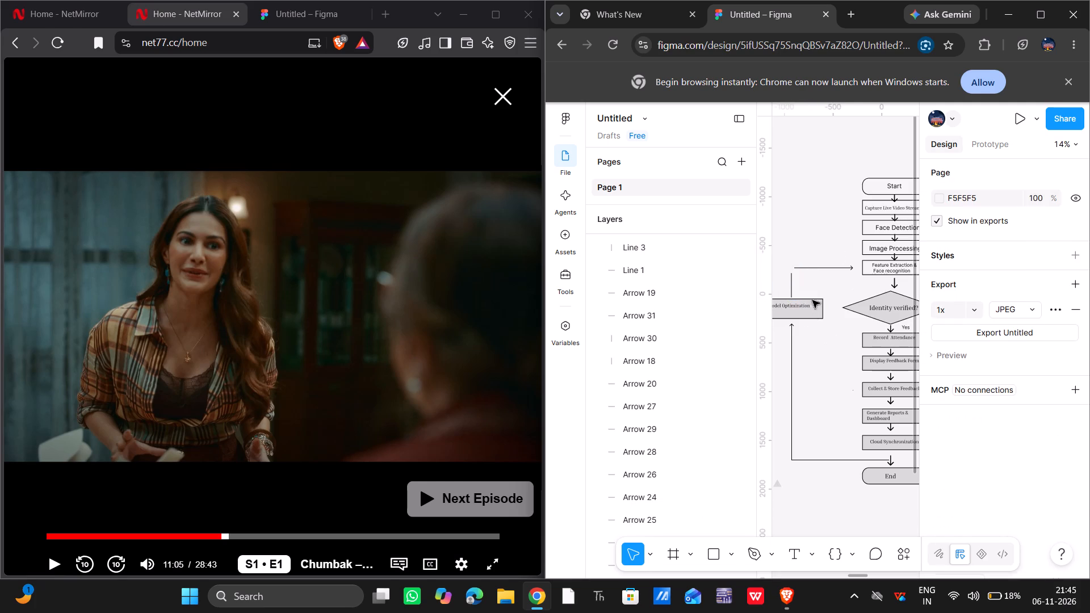
{"action": "left_click", "coordinate": [791, 281]}
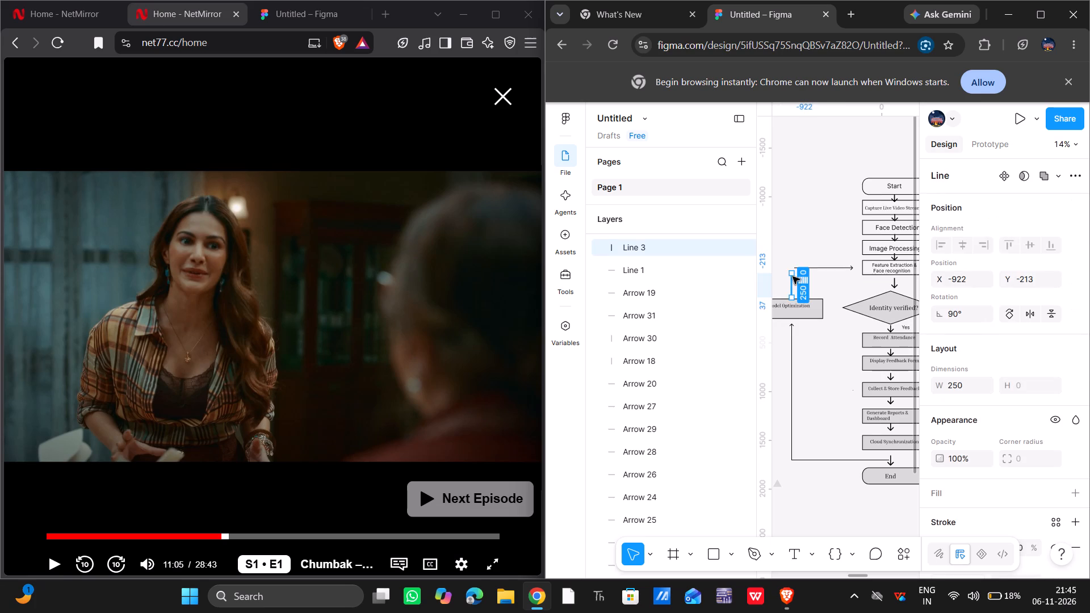
{"action": "left_click", "coordinate": [827, 426]}
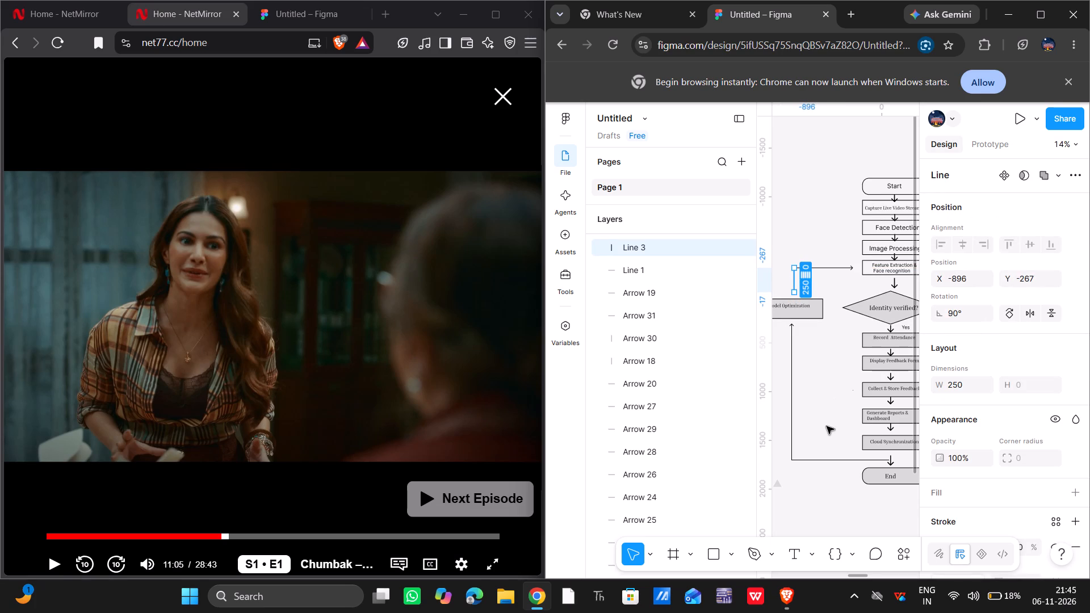
Compare the drawn flowchart with the reference flowchart beside it.
{"action": "scroll", "coordinate": [827, 426], "scroll_direction": "left", "scroll_amount": 1}
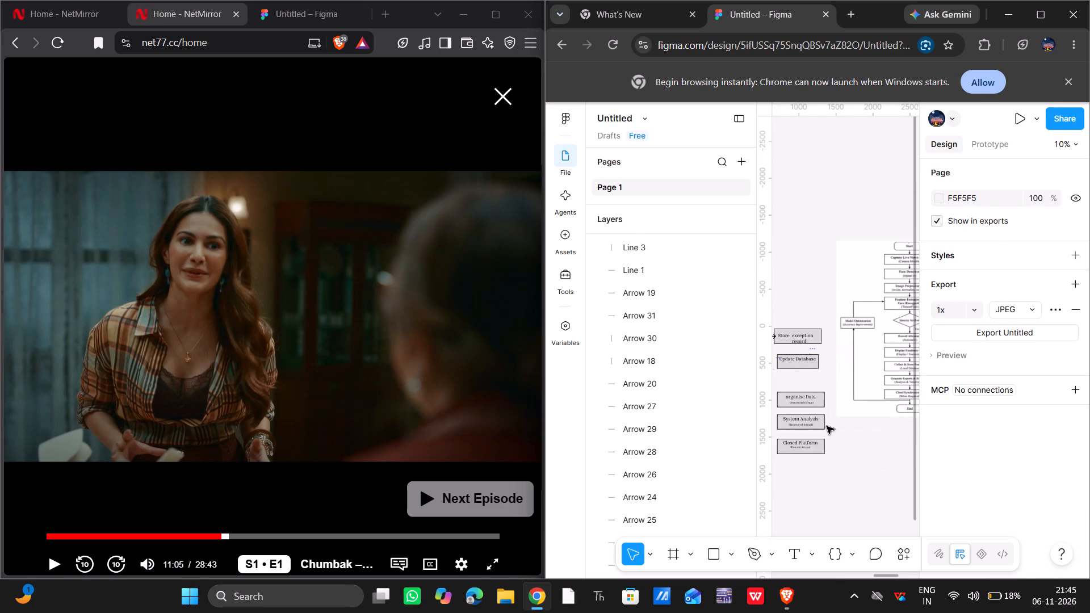
{"action": "scroll", "coordinate": [827, 426], "scroll_direction": "left", "scroll_amount": 1}
{"action": "scroll", "coordinate": [827, 426], "scroll_direction": "right", "scroll_amount": 1}
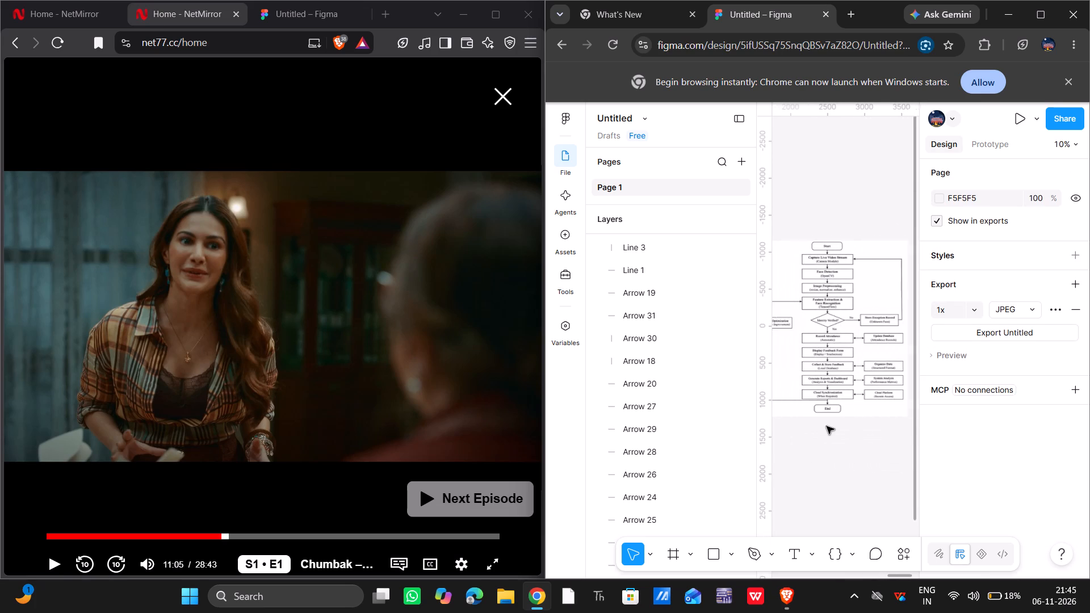
{"action": "scroll", "coordinate": [827, 426], "scroll_direction": "right", "scroll_amount": 1}
{"action": "scroll", "coordinate": [827, 426], "scroll_direction": "left", "scroll_amount": 1}
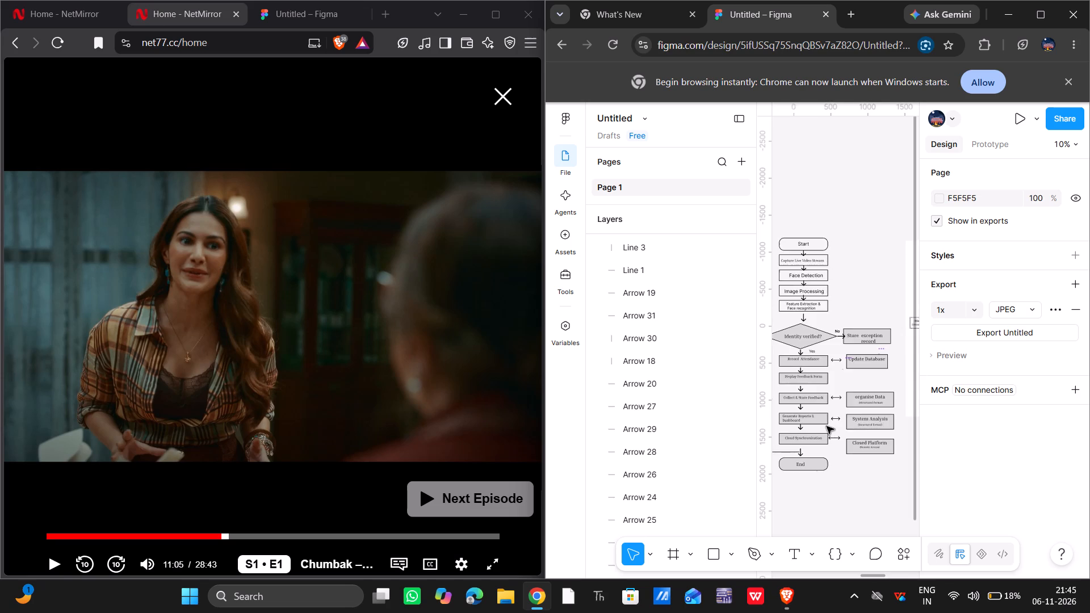
{"action": "scroll", "coordinate": [827, 426], "scroll_direction": "left", "scroll_amount": 1}
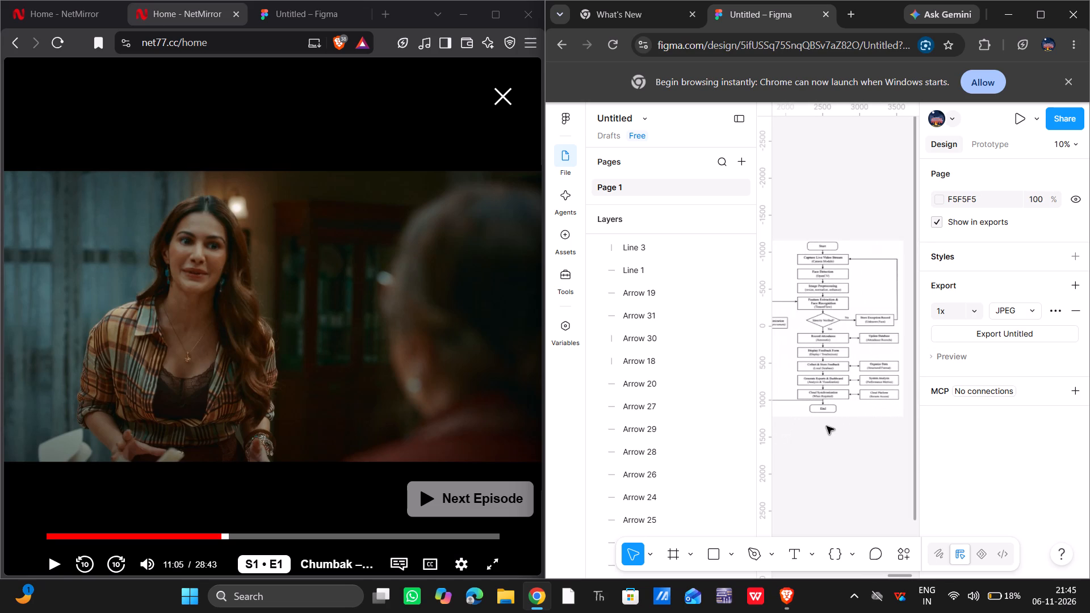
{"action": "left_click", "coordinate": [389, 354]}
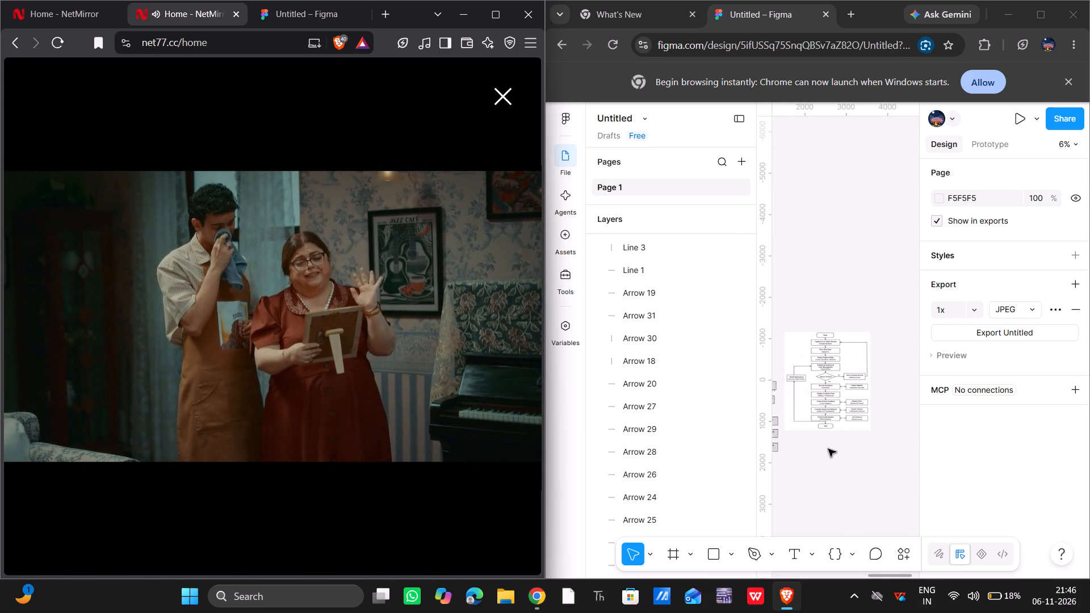
Check the drawn flowchart's side boxes and connectors against the reference flowchart again.
{"action": "scroll", "coordinate": [828, 449], "scroll_direction": "right", "scroll_amount": 1}
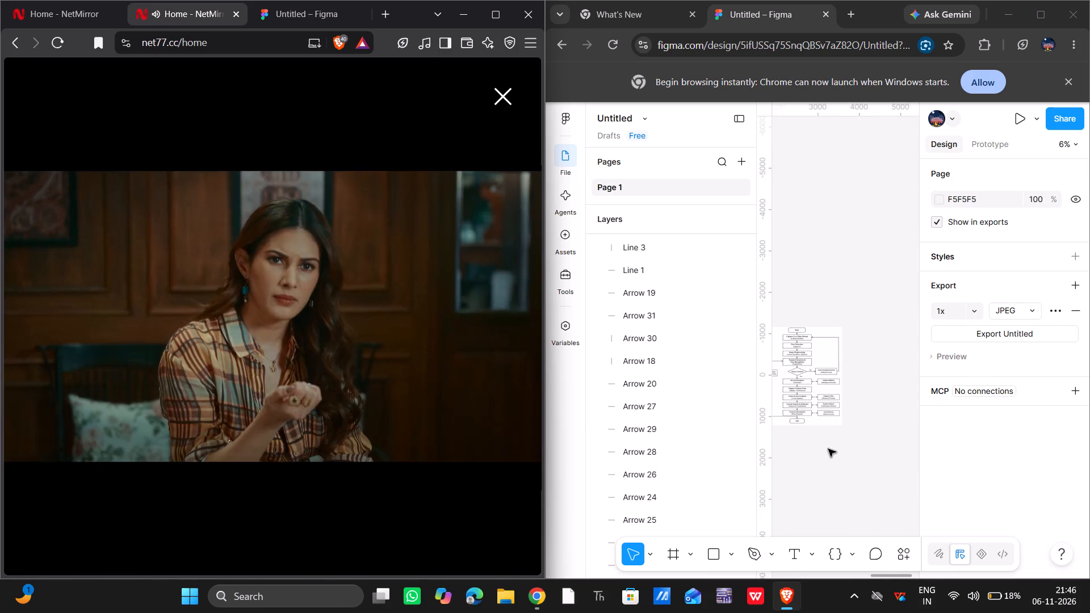
{"action": "scroll", "coordinate": [828, 449], "scroll_direction": "right", "scroll_amount": 1}
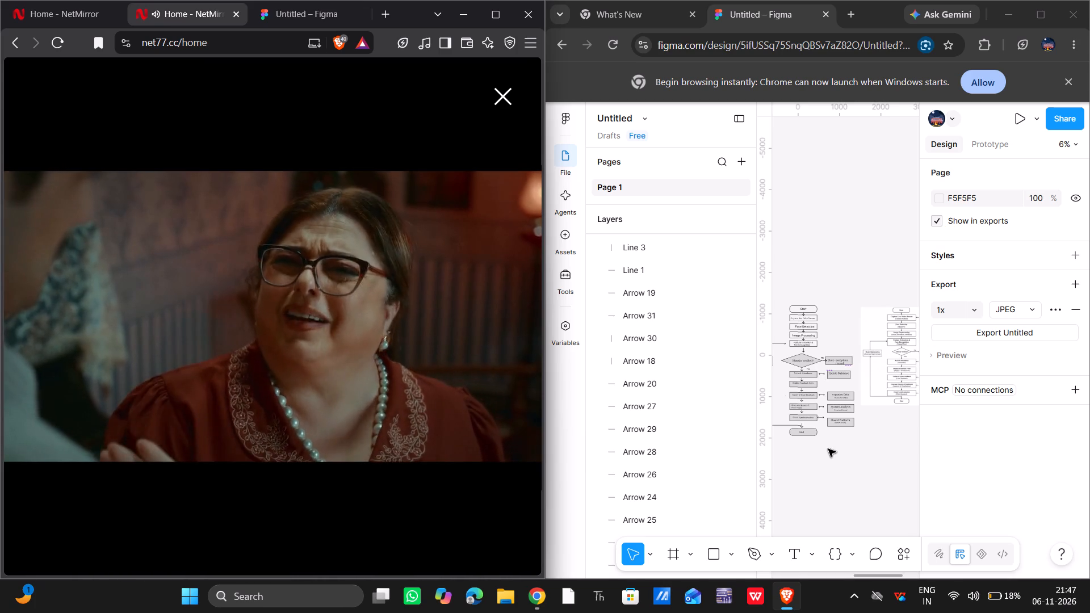
{"action": "scroll", "coordinate": [828, 449], "scroll_direction": "left", "scroll_amount": 1}
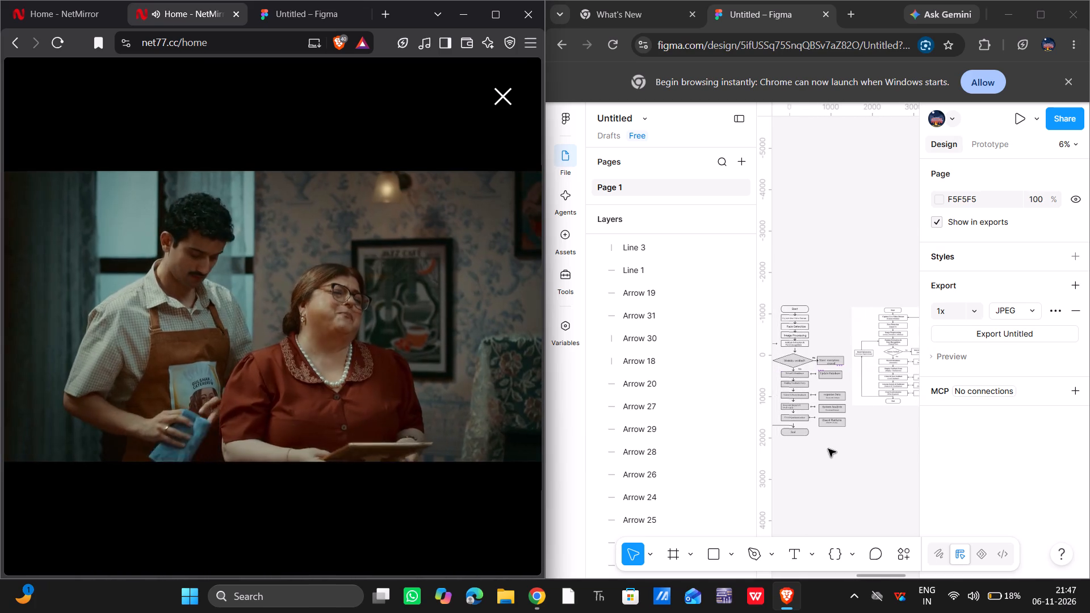
{"action": "scroll", "coordinate": [828, 449], "scroll_direction": "left", "scroll_amount": 1}
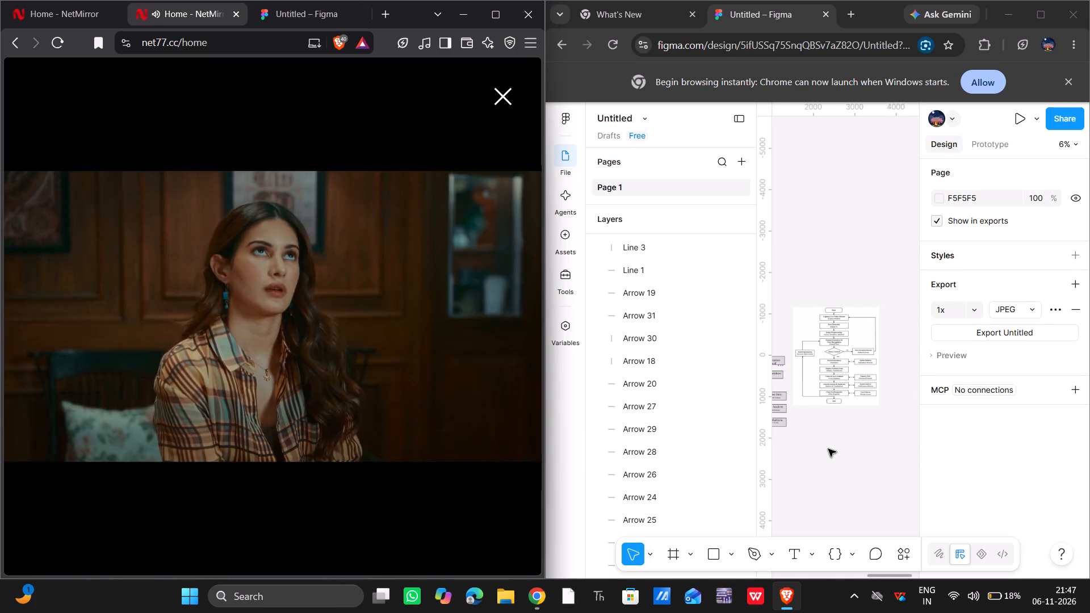
{"action": "scroll", "coordinate": [828, 449], "scroll_direction": "left", "scroll_amount": 1}
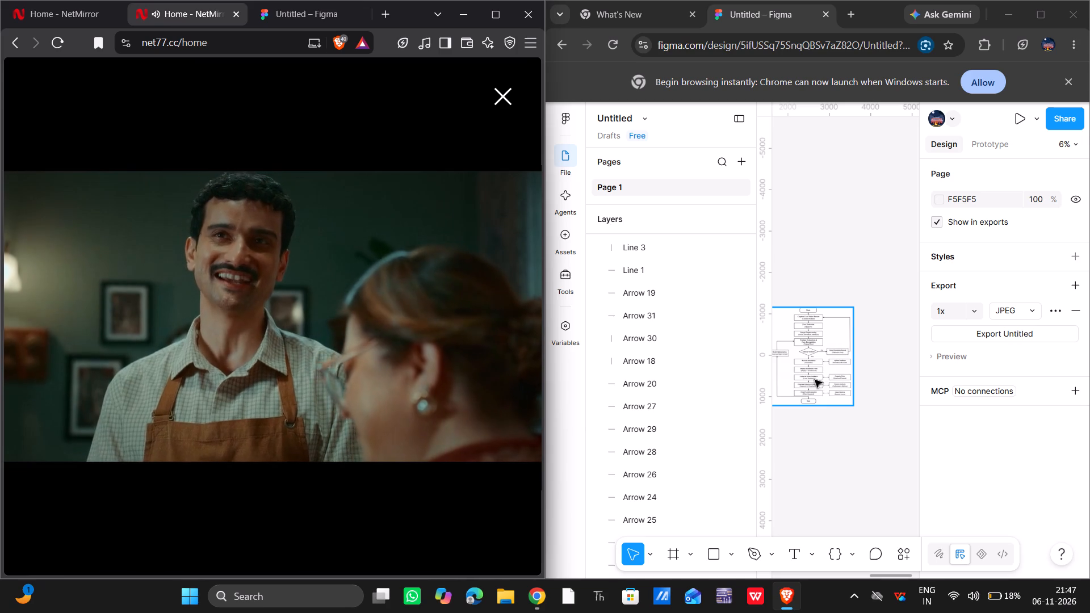
{"action": "scroll", "coordinate": [798, 396], "scroll_direction": "right", "scroll_amount": 1}
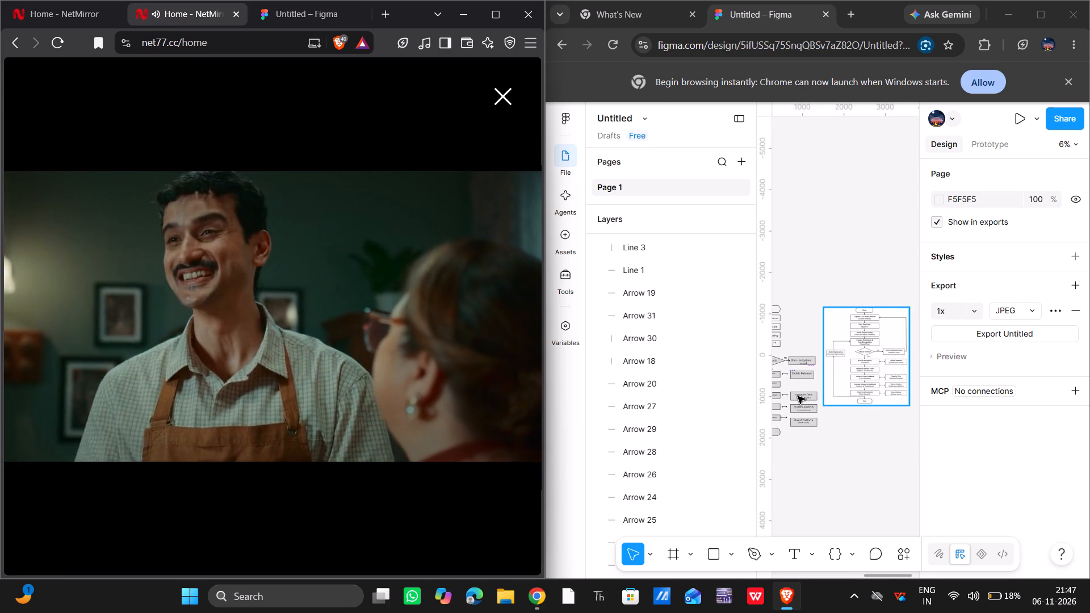
{"action": "scroll", "coordinate": [798, 396], "scroll_direction": "right", "scroll_amount": 1}
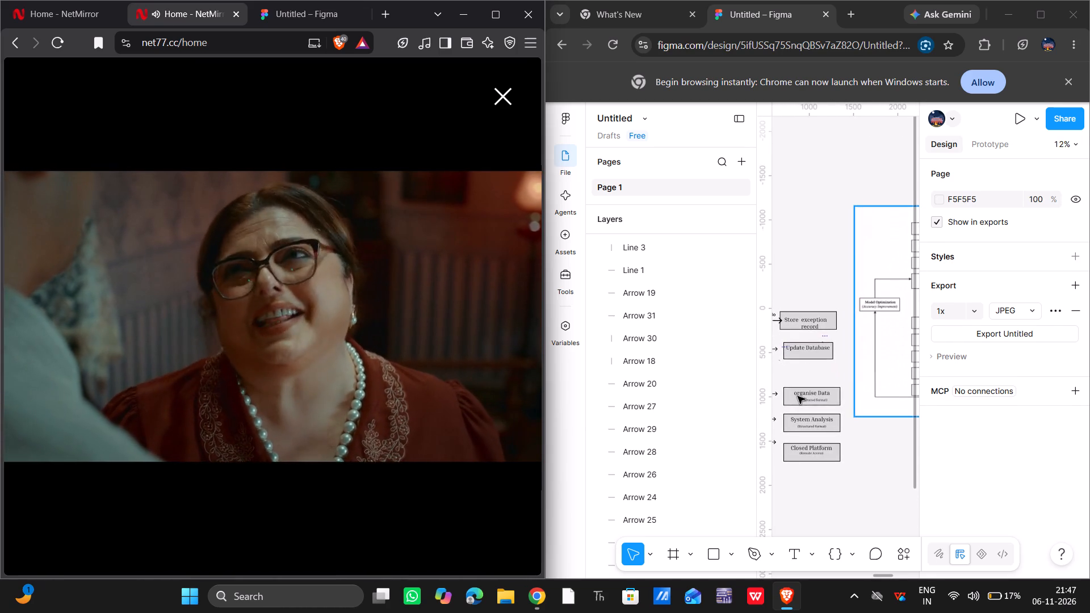
Move the "exception record" text inside its box beside the Identity verified decision, to about X 949, Y 84.
{"action": "left_click", "coordinate": [804, 318]}
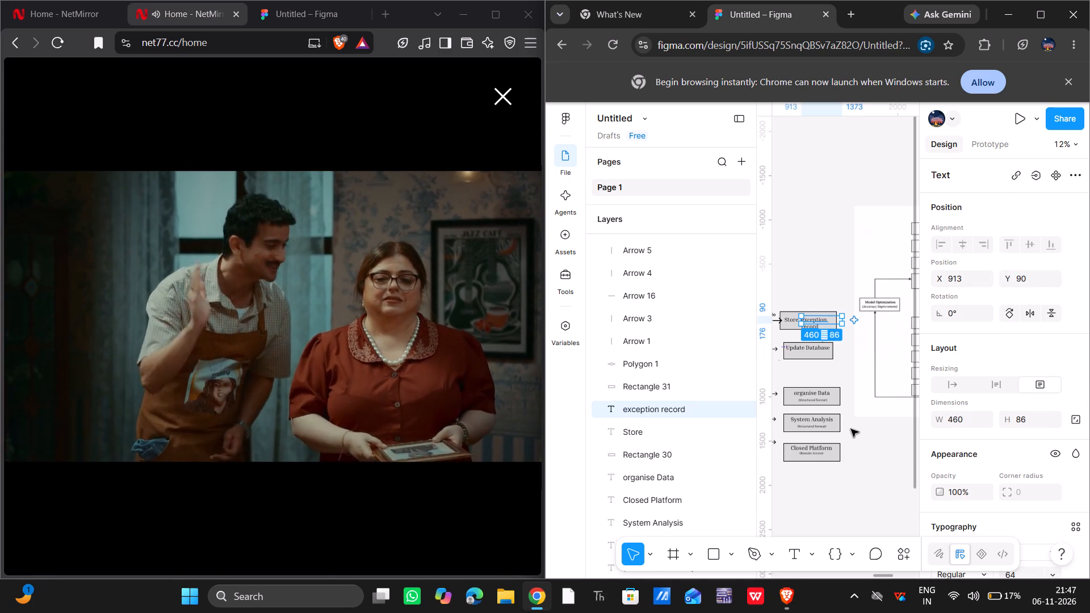
{"action": "left_click", "coordinate": [851, 429]}
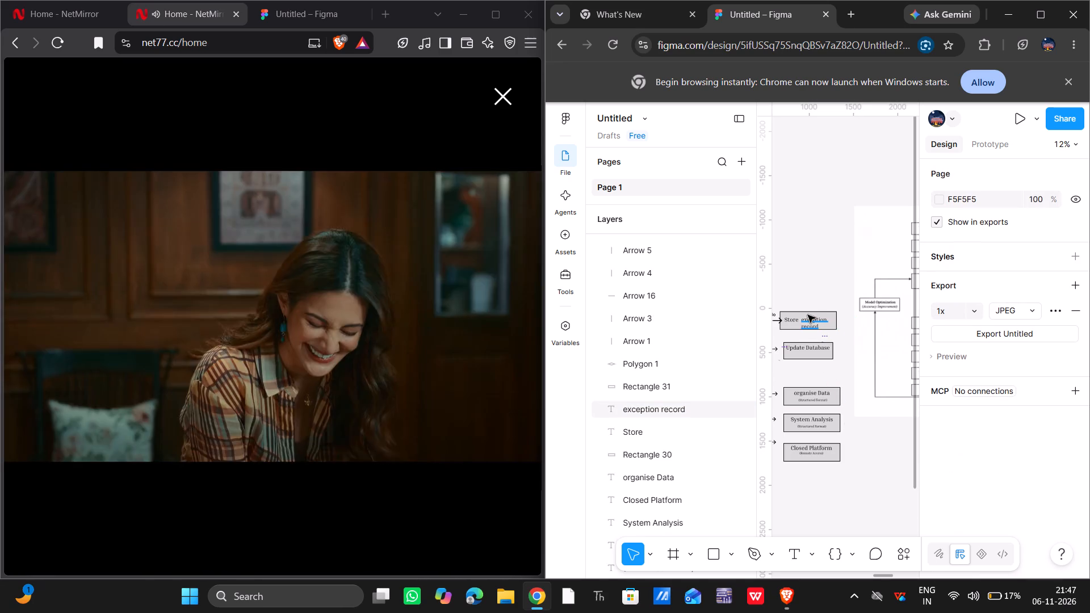
{"action": "left_click", "coordinate": [807, 317]}
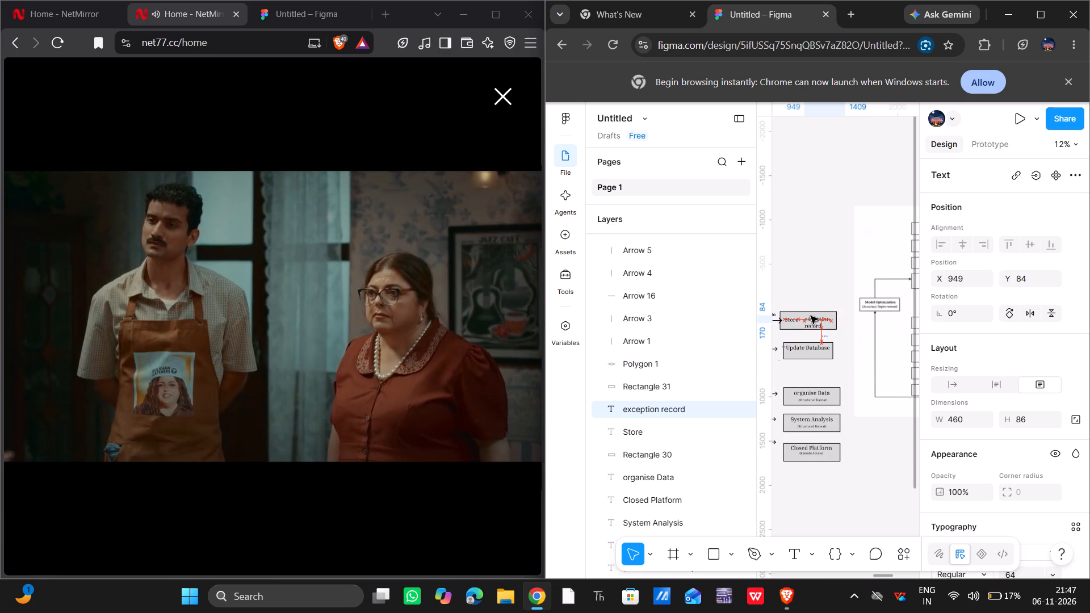
{"action": "left_click", "coordinate": [880, 475]}
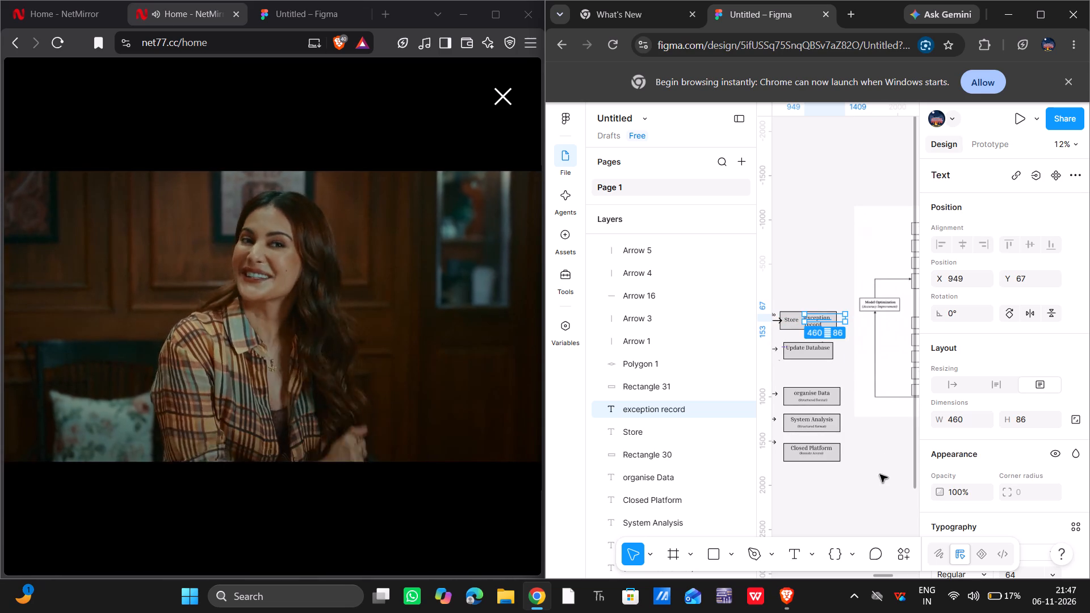
Move the "Store" text inside the same box to sit before "exception record", at about X 751, Y 65.
{"action": "left_click", "coordinate": [793, 319]}
{"action": "left_click", "coordinate": [793, 317]}
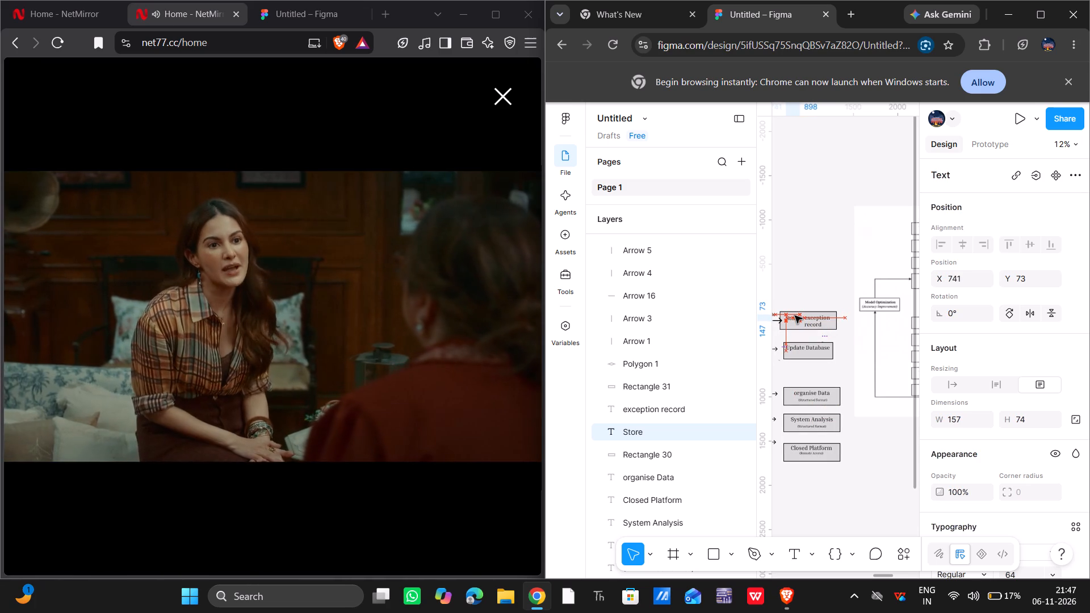
{"action": "left_click", "coordinate": [865, 447]}
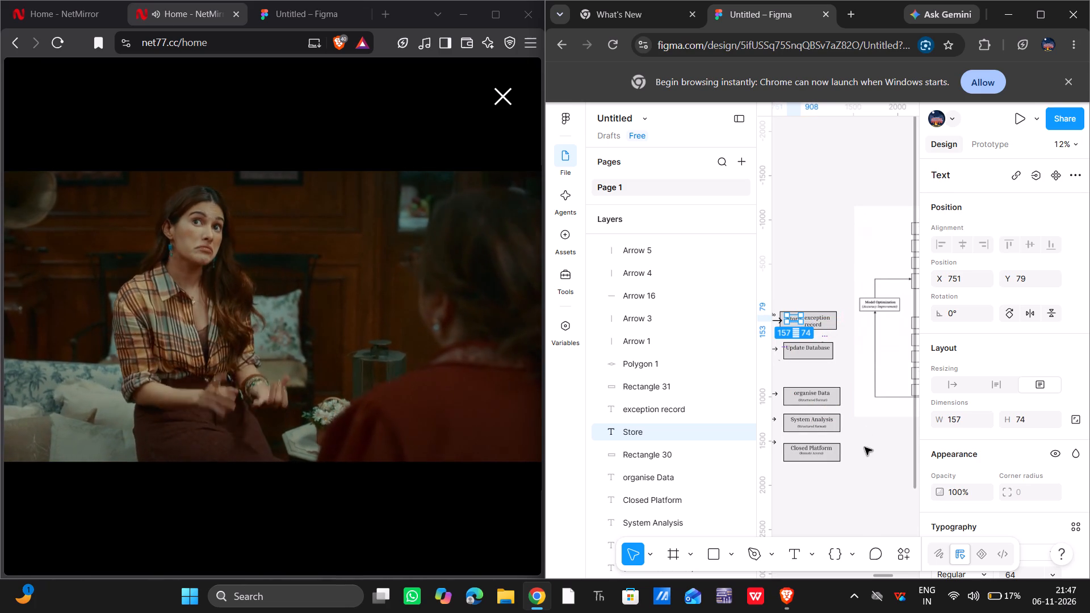
{"action": "left_click", "coordinate": [790, 320]}
{"action": "left_click", "coordinate": [790, 320]}
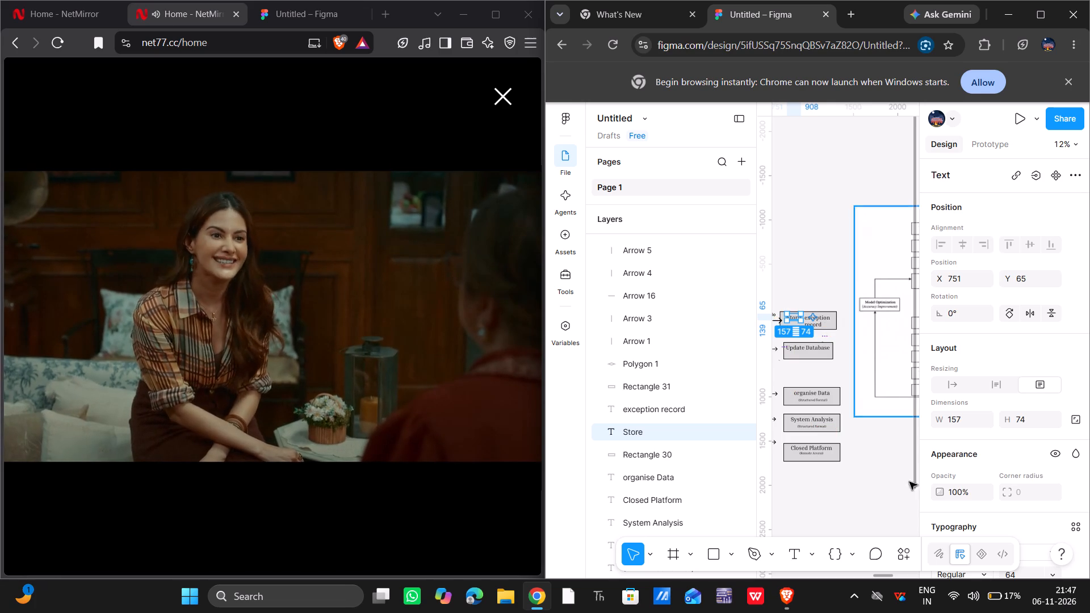
Place a 100 × 100 ellipse on the empty canvas above the flowchart, at about X -2760, Y -5897.
{"action": "left_click", "coordinate": [874, 499]}
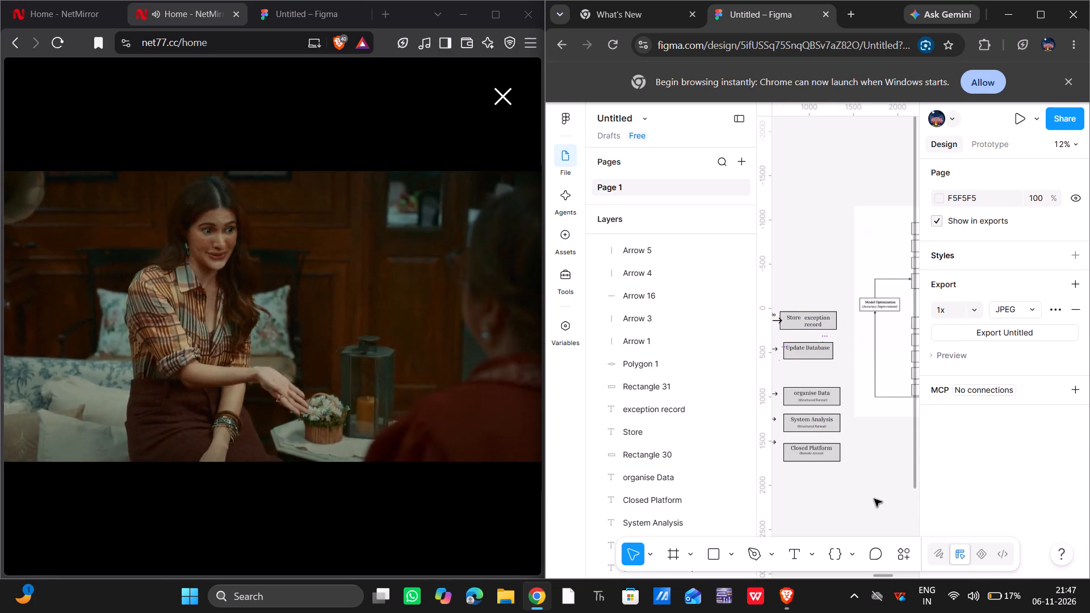
{"action": "scroll", "coordinate": [831, 421], "scroll_direction": "left", "scroll_amount": 1}
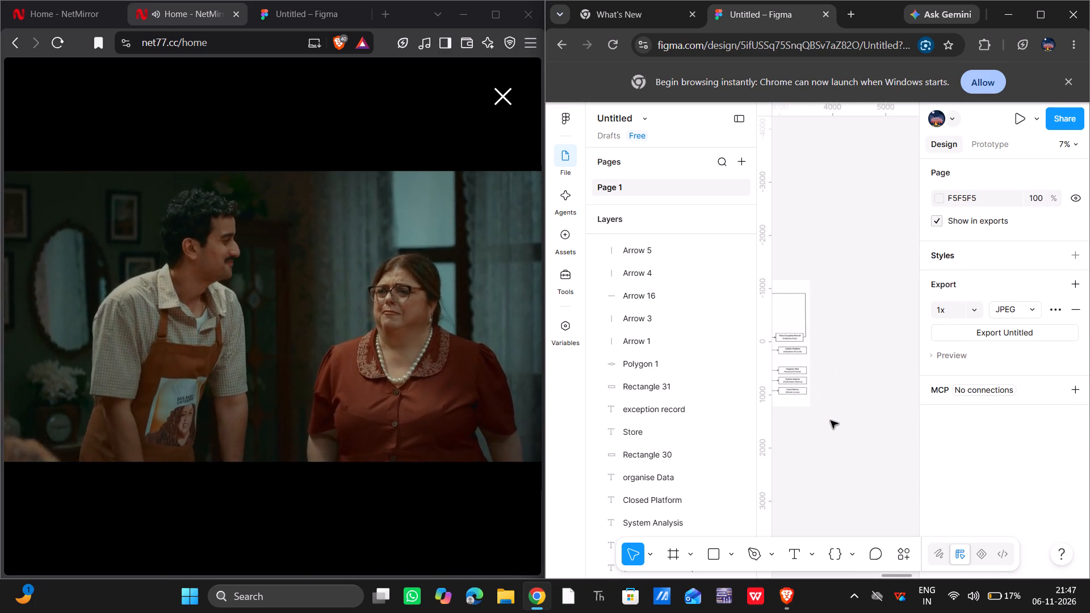
{"action": "scroll", "coordinate": [831, 421], "scroll_direction": "right", "scroll_amount": 3}
{"action": "scroll", "coordinate": [831, 421], "scroll_direction": "left", "scroll_amount": 1}
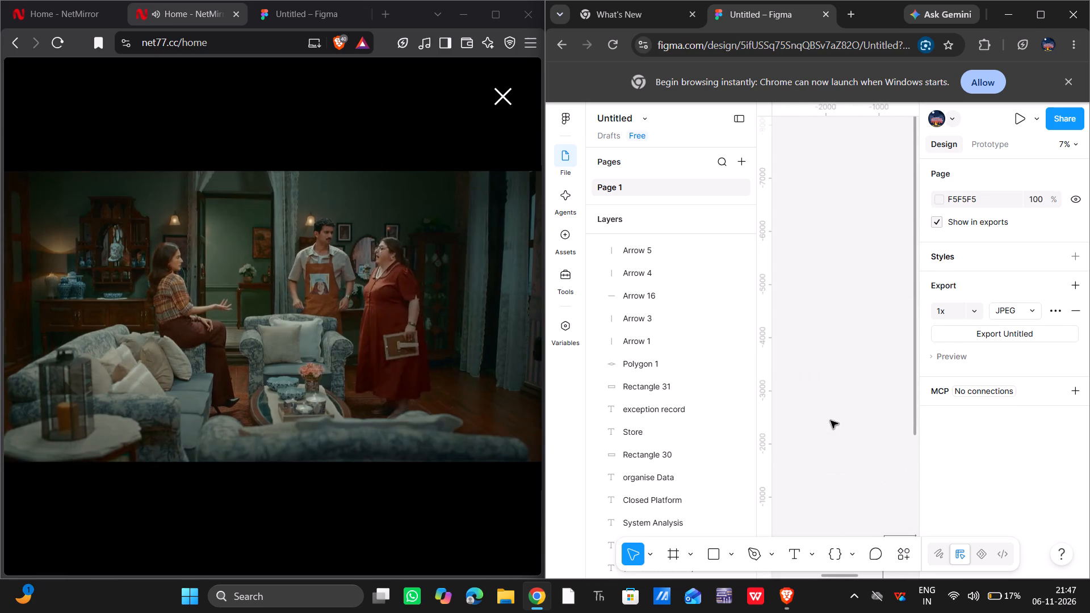
{"action": "scroll", "coordinate": [831, 421], "scroll_direction": "up", "scroll_amount": 1}
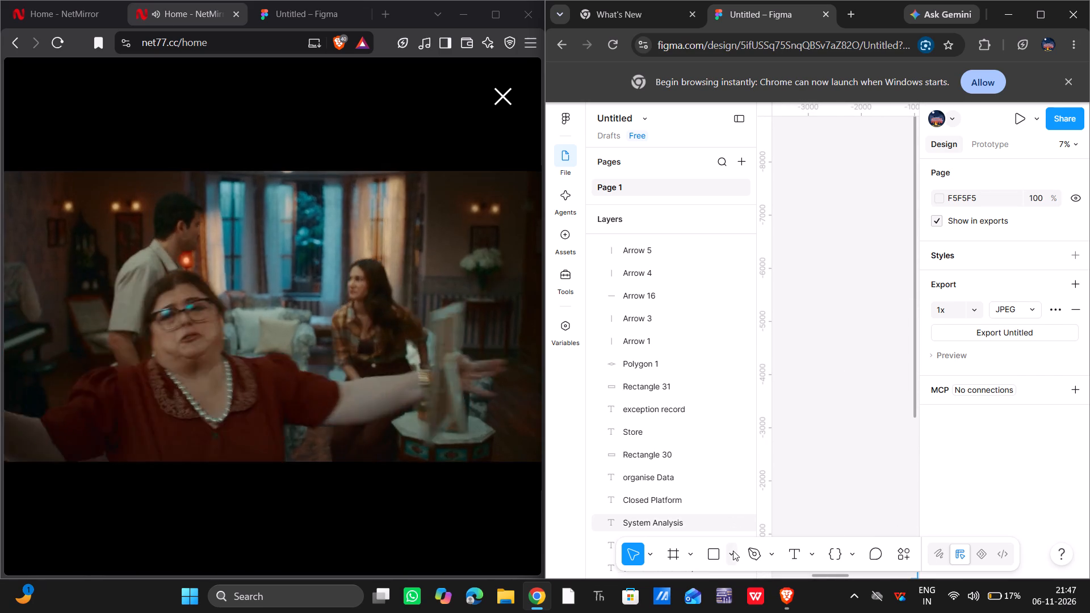
{"action": "left_click", "coordinate": [733, 551]}
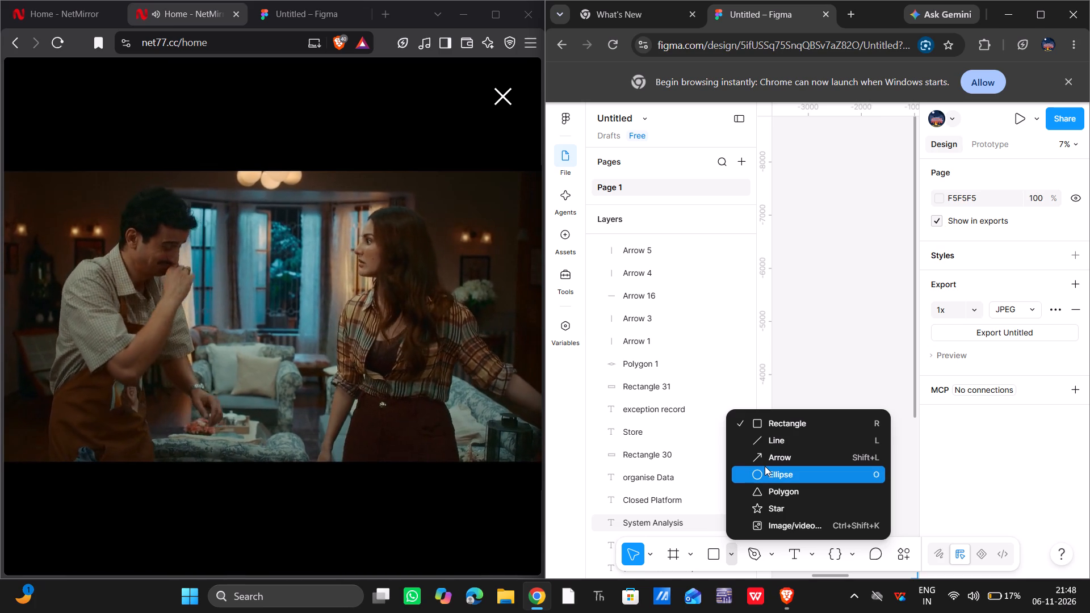
{"action": "left_click", "coordinate": [765, 466]}
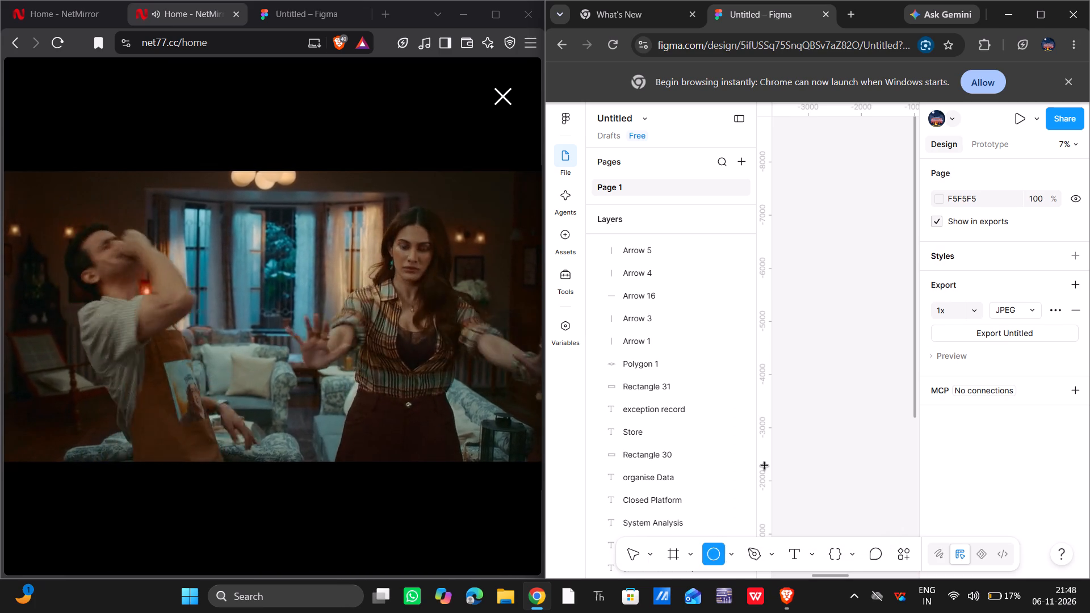
{"action": "left_click", "coordinate": [823, 276]}
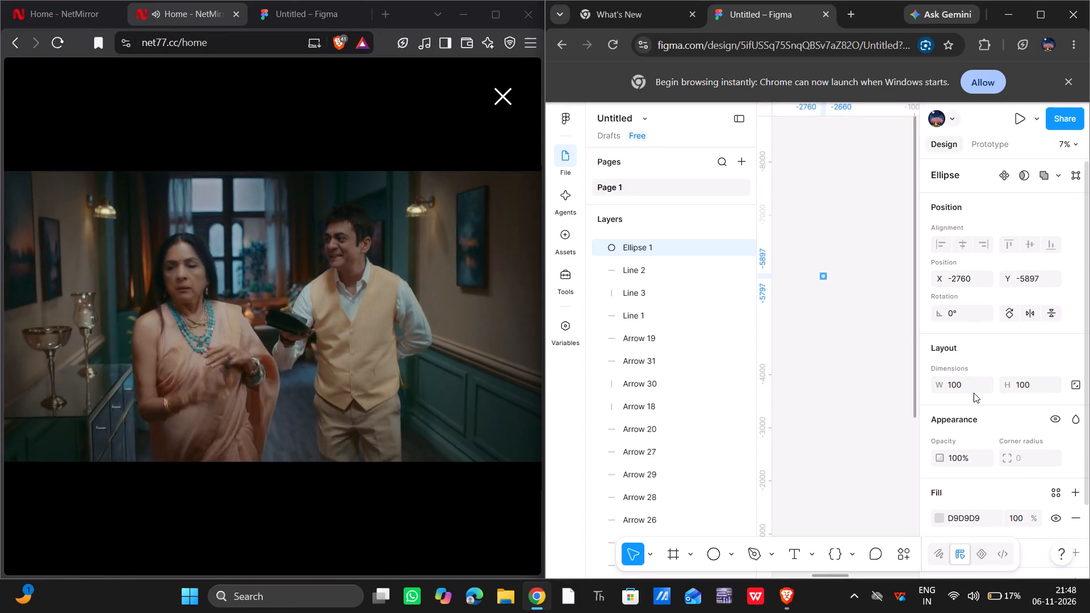
Set the new ellipse's width and height to 1000 each.
{"action": "scroll", "coordinate": [1022, 447], "scroll_direction": "down", "scroll_amount": 1}
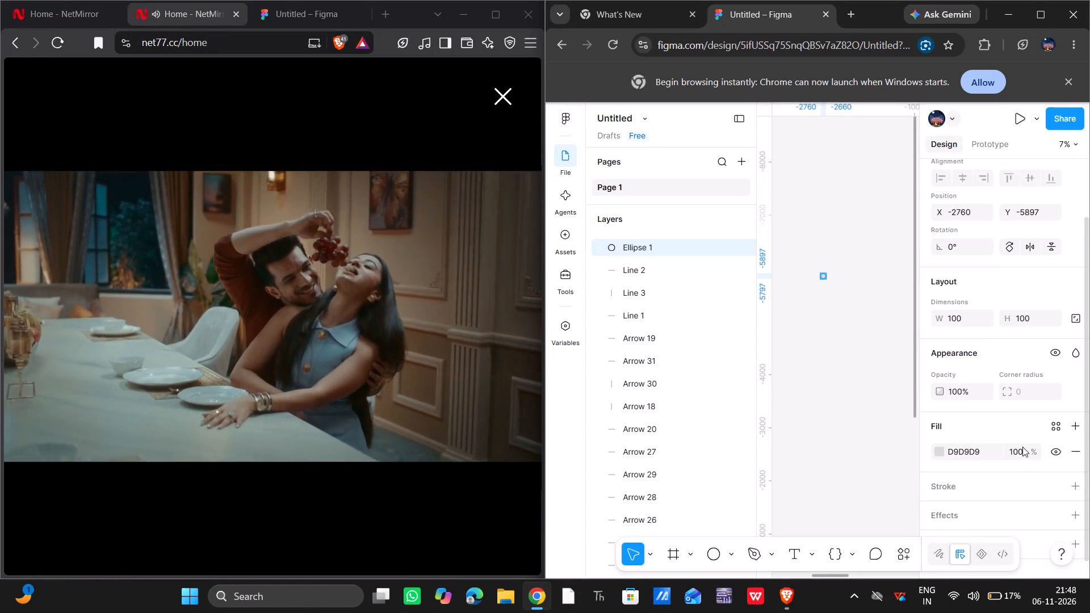
{"action": "scroll", "coordinate": [1022, 447], "scroll_direction": "down", "scroll_amount": 1}
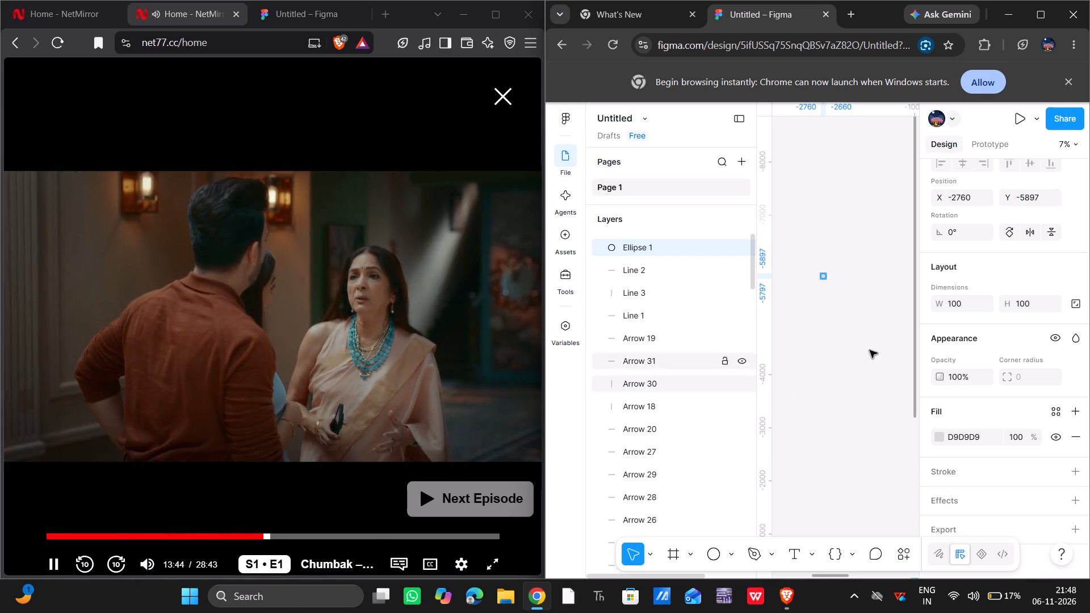
{"action": "left_click", "coordinate": [966, 300]}
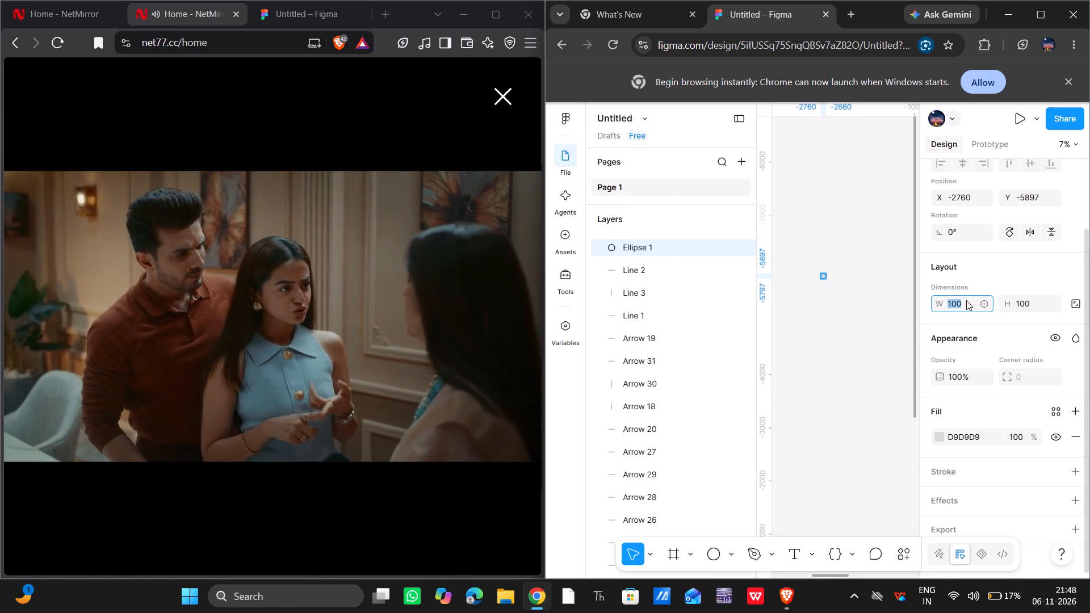
{"action": "key", "text": "BackSpace"}
{"action": "type", "text": "1000"}
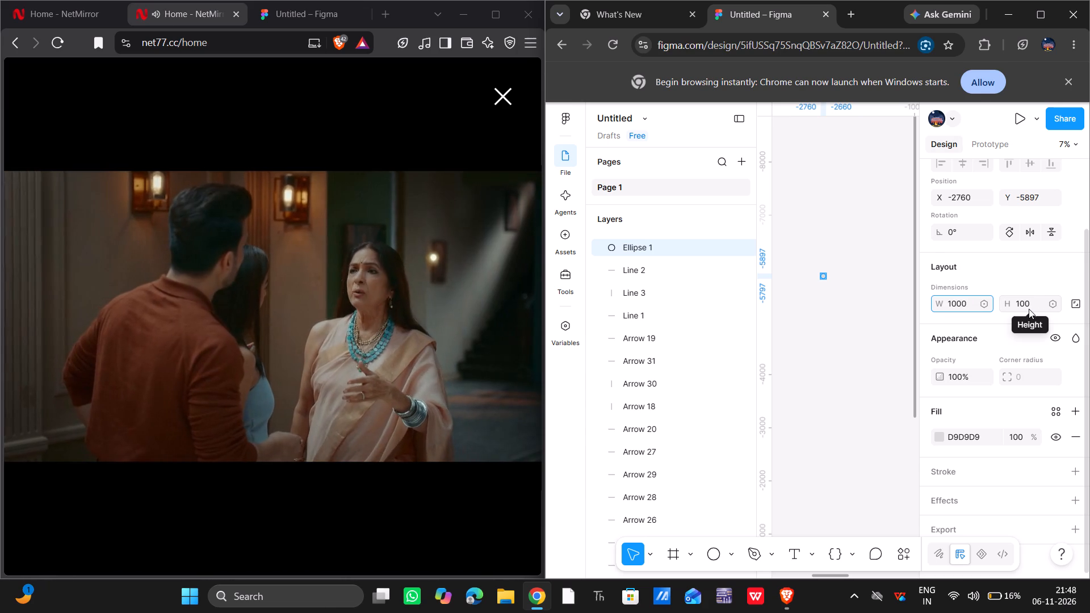
{"action": "left_click", "coordinate": [1032, 304]}
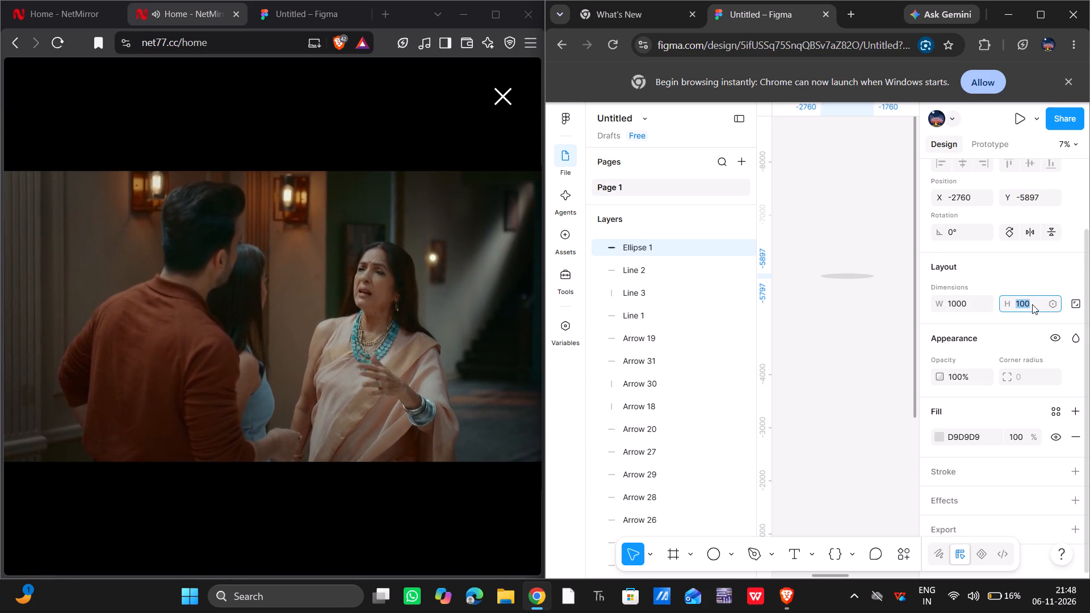
{"action": "key", "text": "BackSpace"}
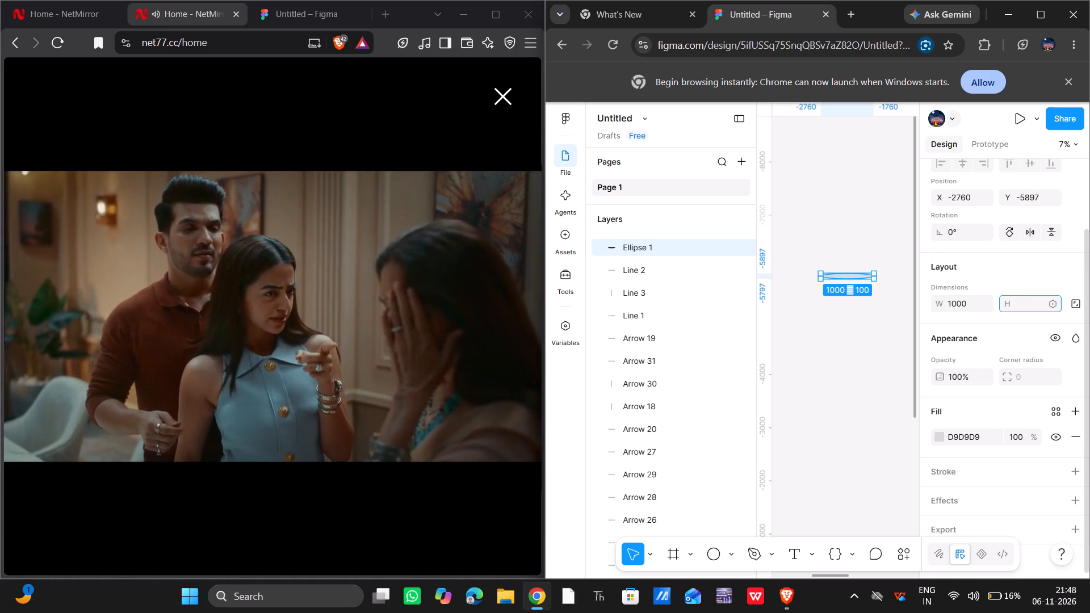
{"action": "type", "text": "1000"}
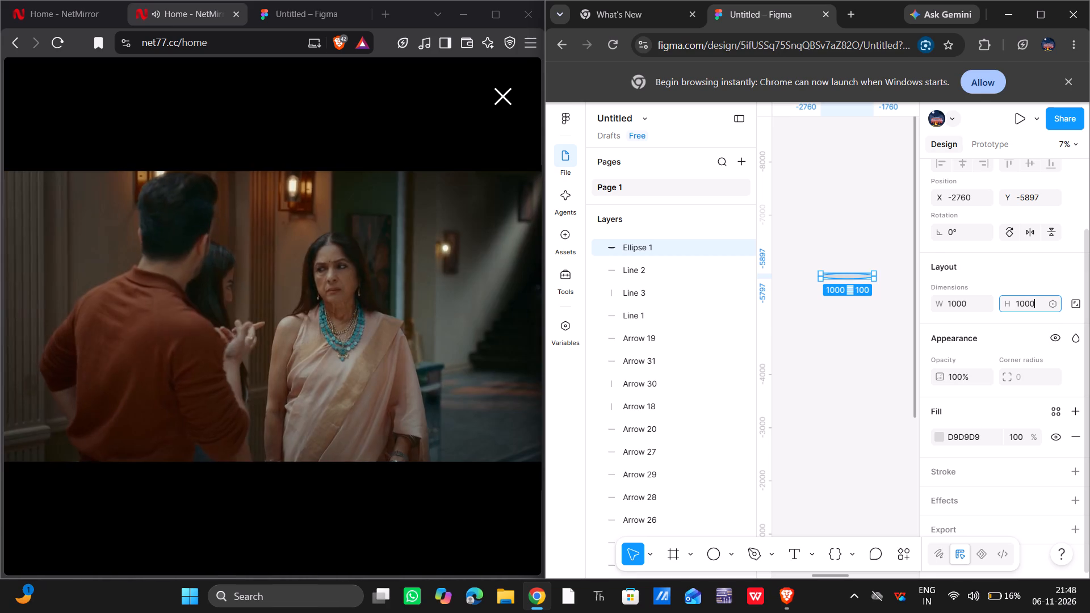
{"action": "key", "text": "Return"}
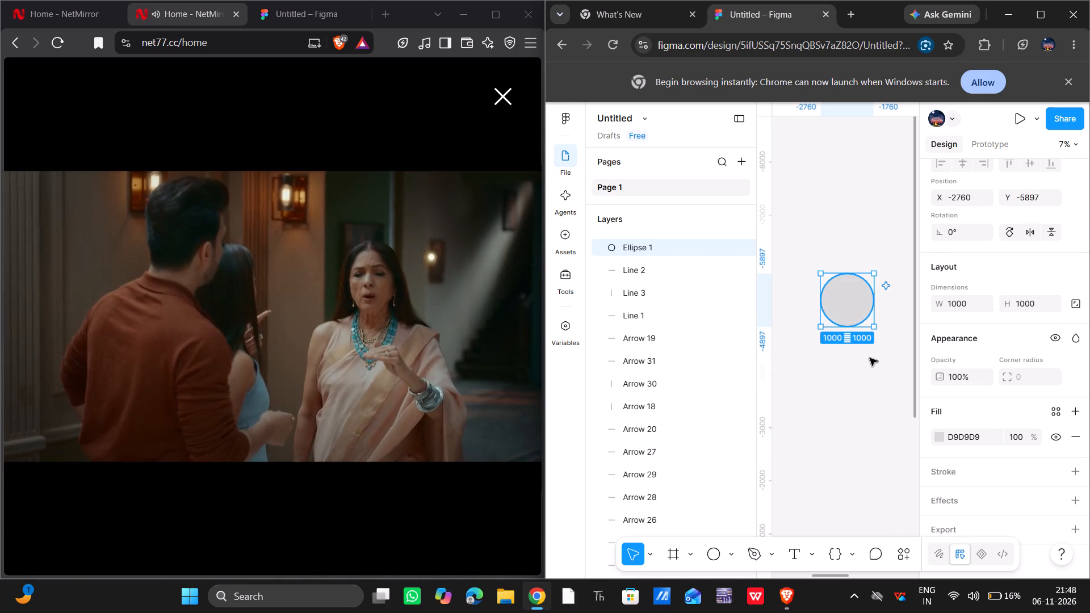
{"action": "left_click", "coordinate": [843, 419]}
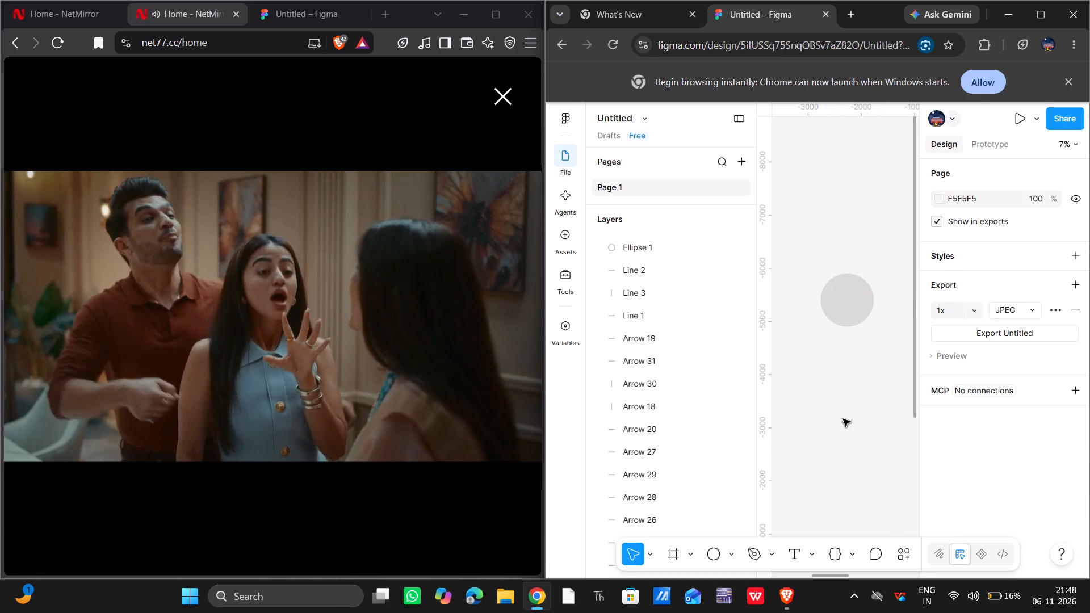
Enlarge the circle freehand to about 1585 × 1532 and move it to about X -3614, Y -6364.
{"action": "left_click", "coordinate": [848, 295]}
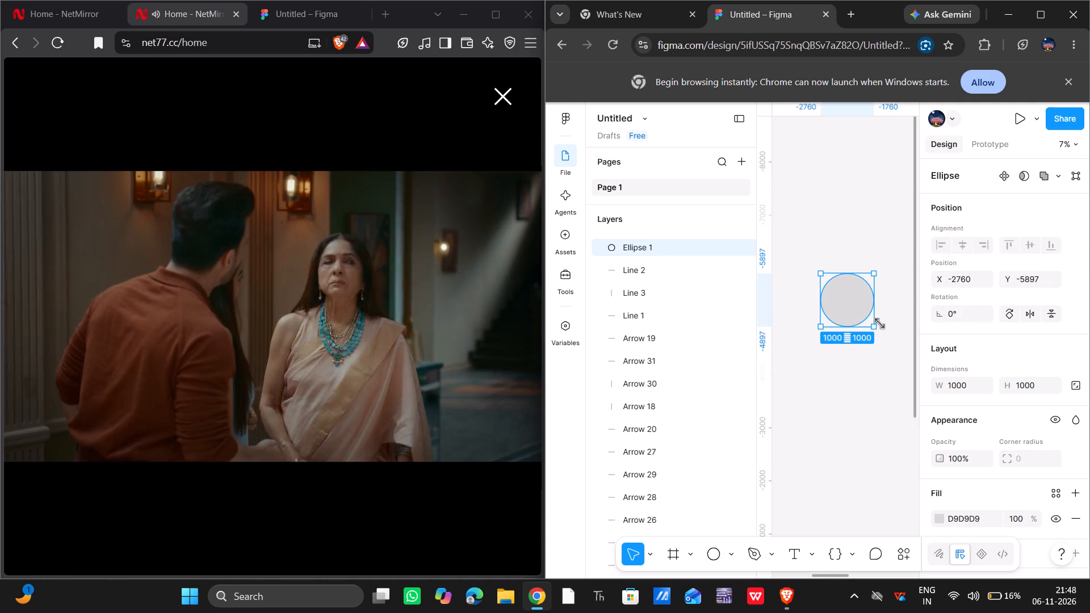
{"action": "left_click_drag", "start_coordinate": [877, 330], "coordinate": [905, 355]}
{"action": "left_click_drag", "start_coordinate": [853, 318], "coordinate": [811, 316]}
{"action": "left_click_drag", "start_coordinate": [811, 316], "coordinate": [808, 294]}
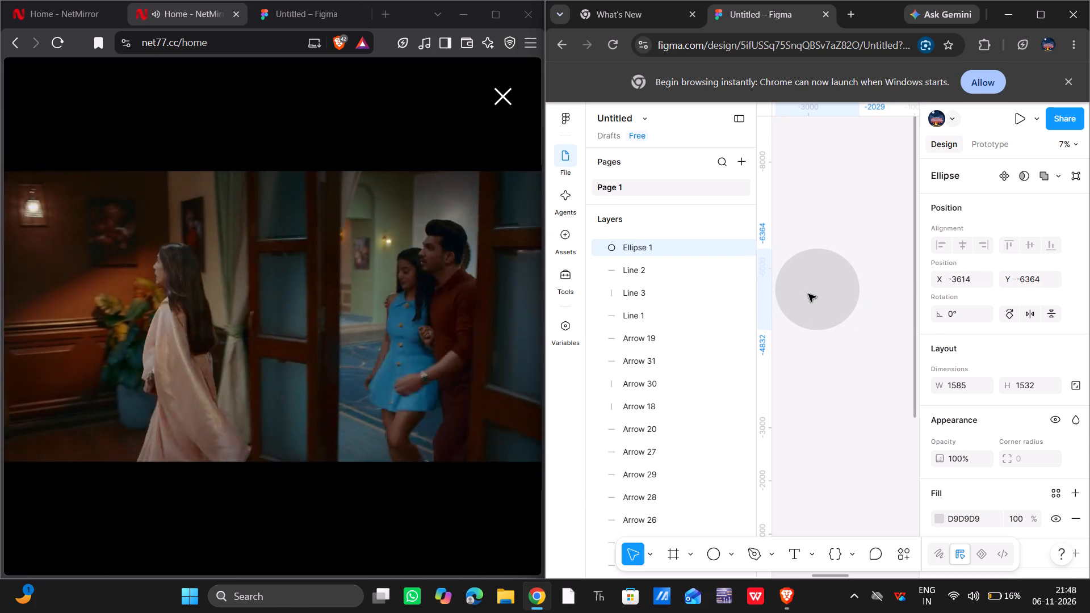
{"action": "left_click", "coordinate": [808, 294]}
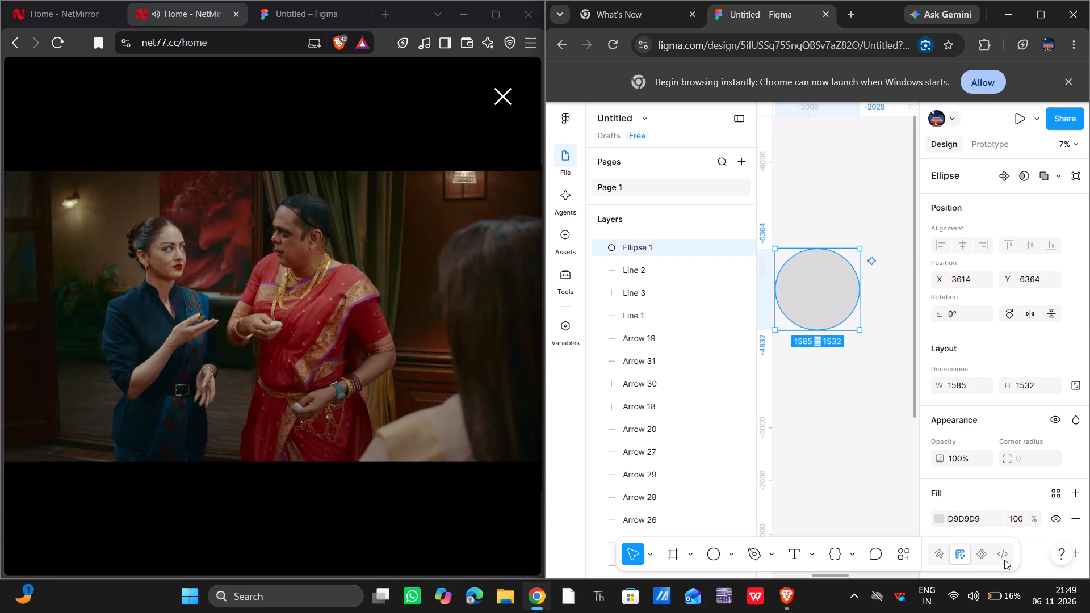
Examine the large circle's opacity and fill colour settings.
{"action": "scroll", "coordinate": [997, 534], "scroll_direction": "down", "scroll_amount": 2}
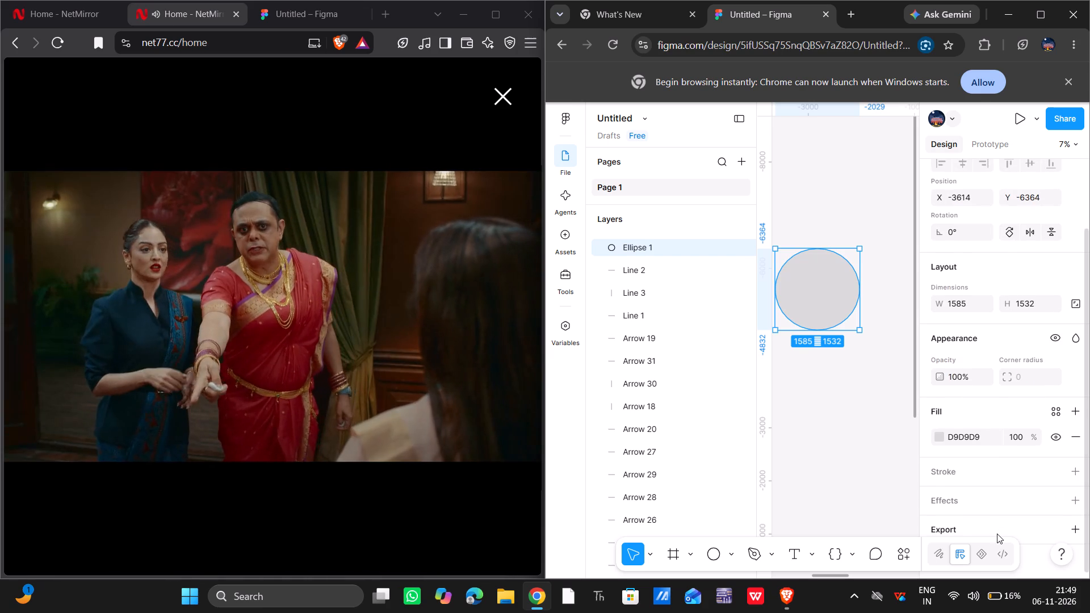
{"action": "scroll", "coordinate": [997, 534], "scroll_direction": "down", "scroll_amount": 1}
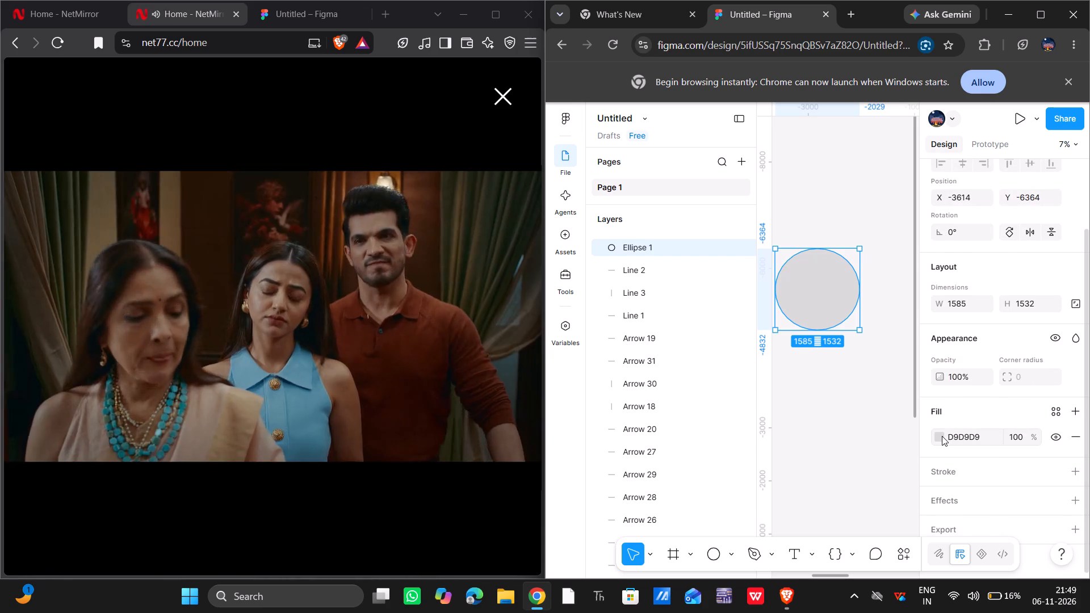
{"action": "left_click", "coordinate": [941, 380]}
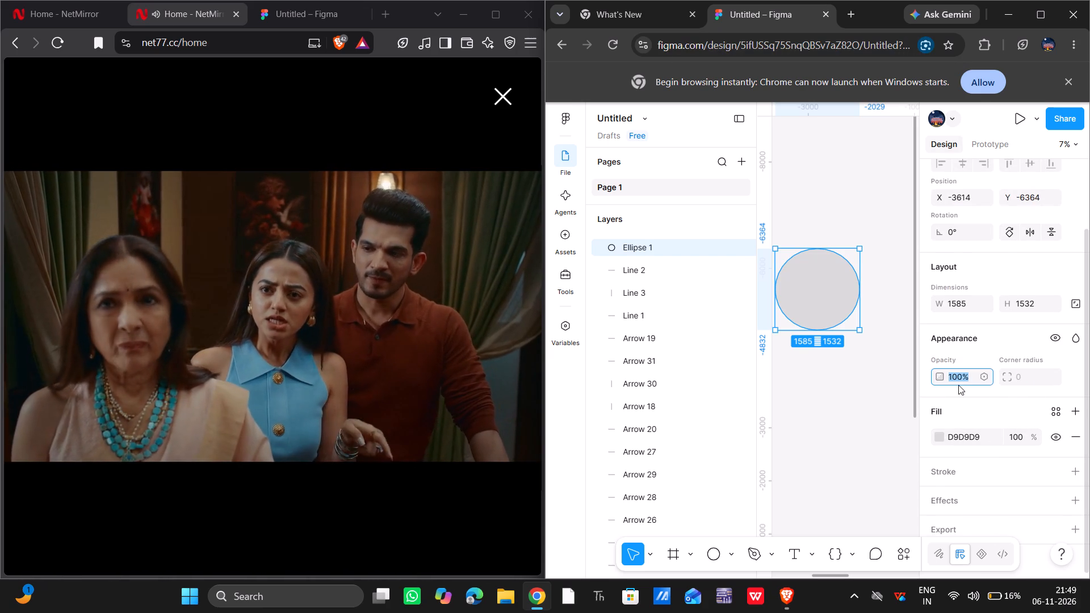
{"action": "left_click", "coordinate": [941, 378]}
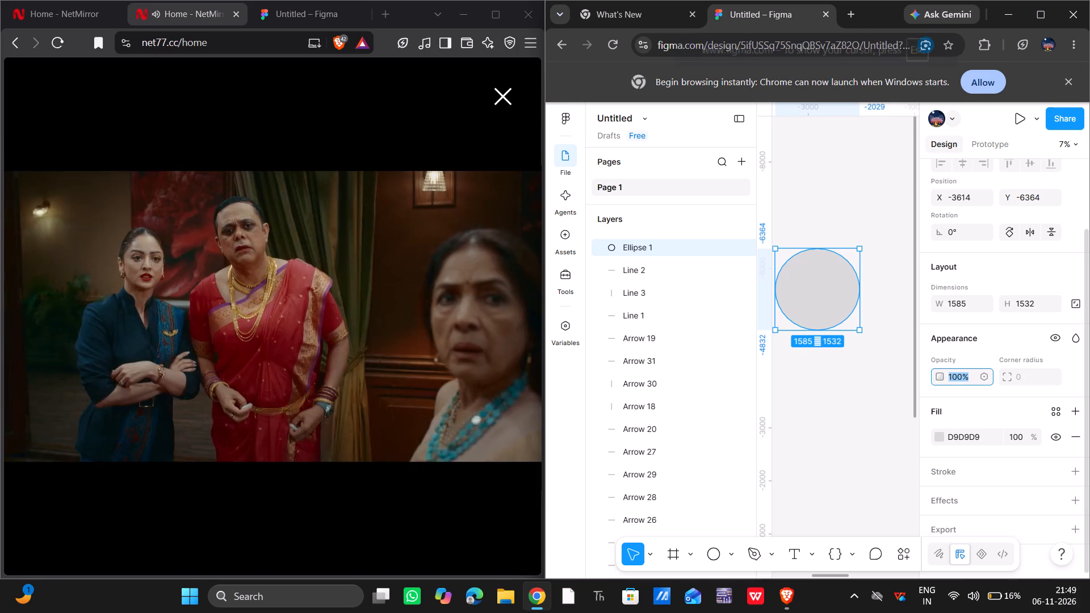
{"action": "left_click", "coordinate": [872, 395]}
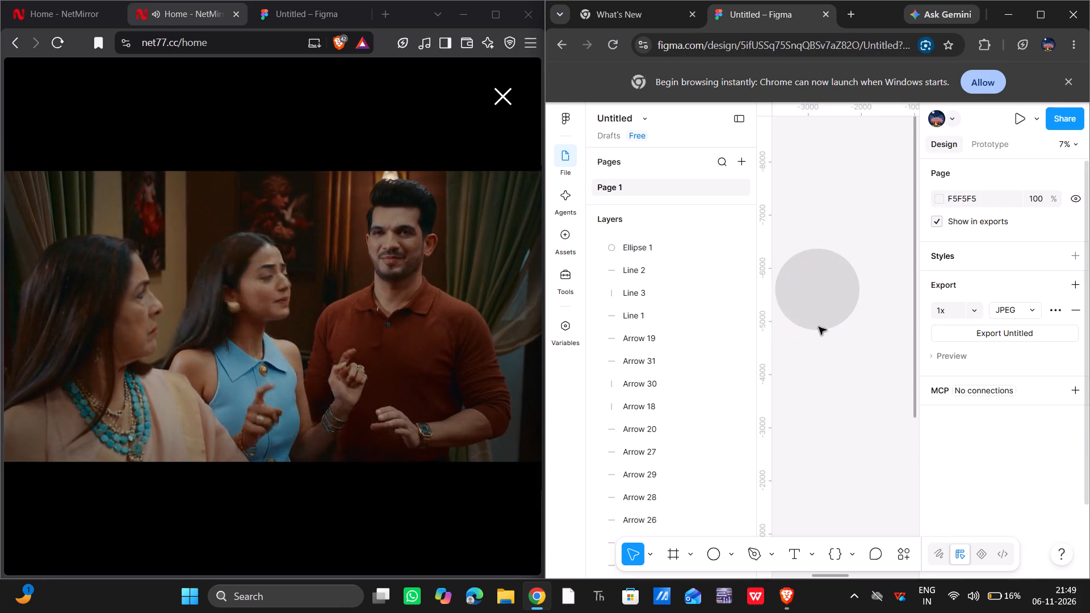
{"action": "left_click", "coordinate": [795, 292]}
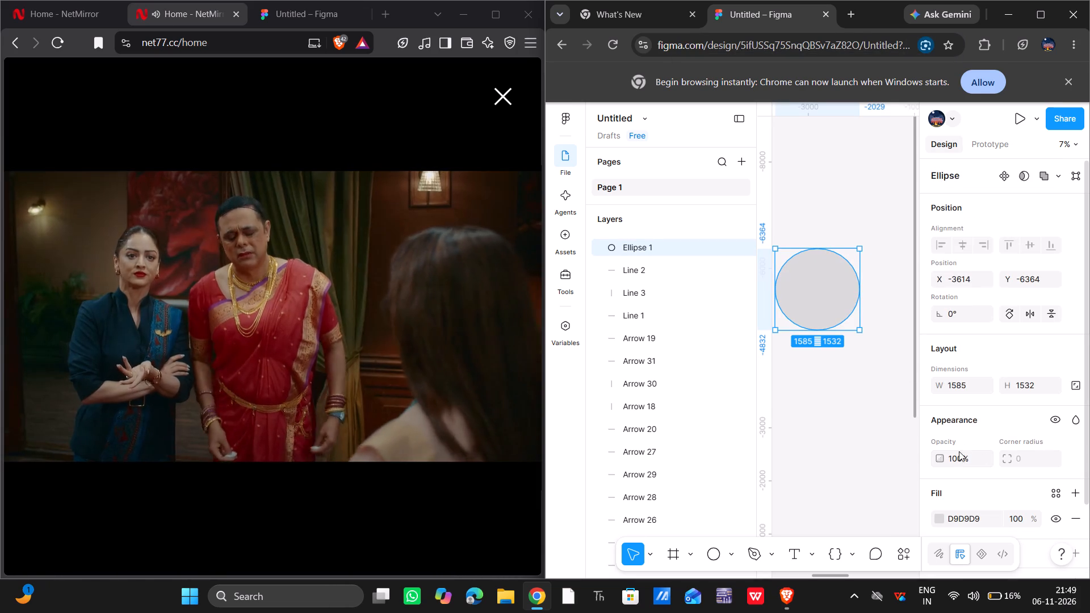
{"action": "scroll", "coordinate": [963, 477], "scroll_direction": "down", "scroll_amount": 1}
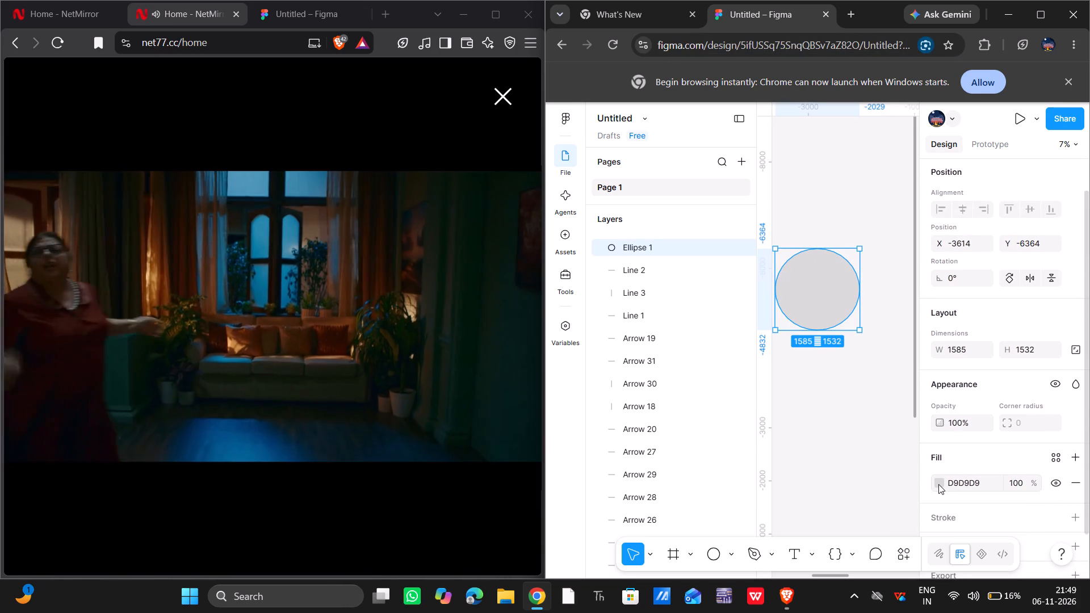
{"action": "left_click", "coordinate": [938, 484]}
{"action": "scroll", "coordinate": [938, 484], "scroll_direction": "down", "scroll_amount": 1}
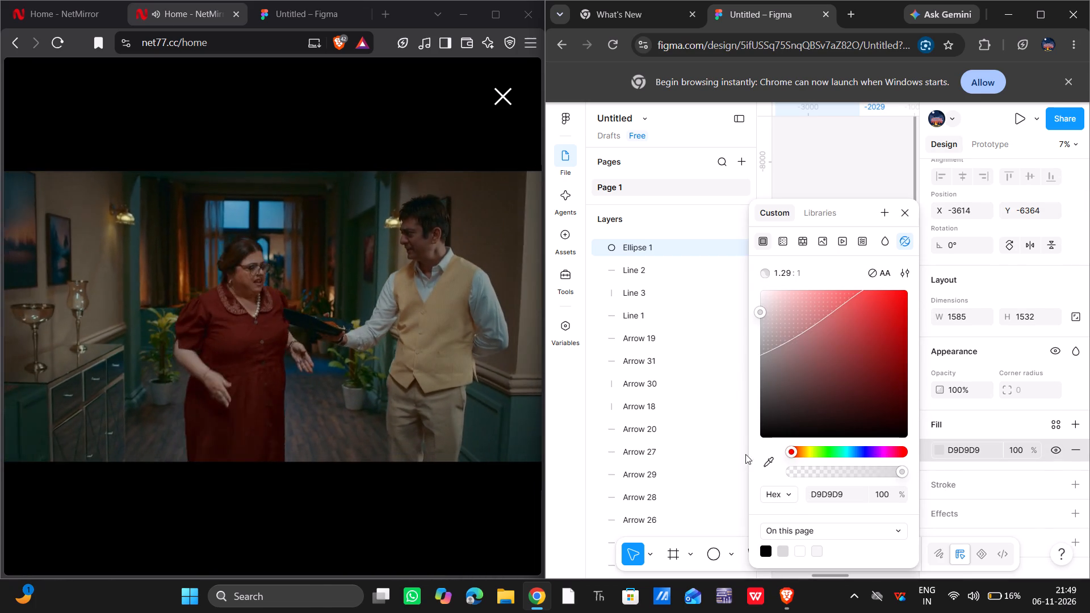
{"action": "left_click", "coordinate": [856, 169]}
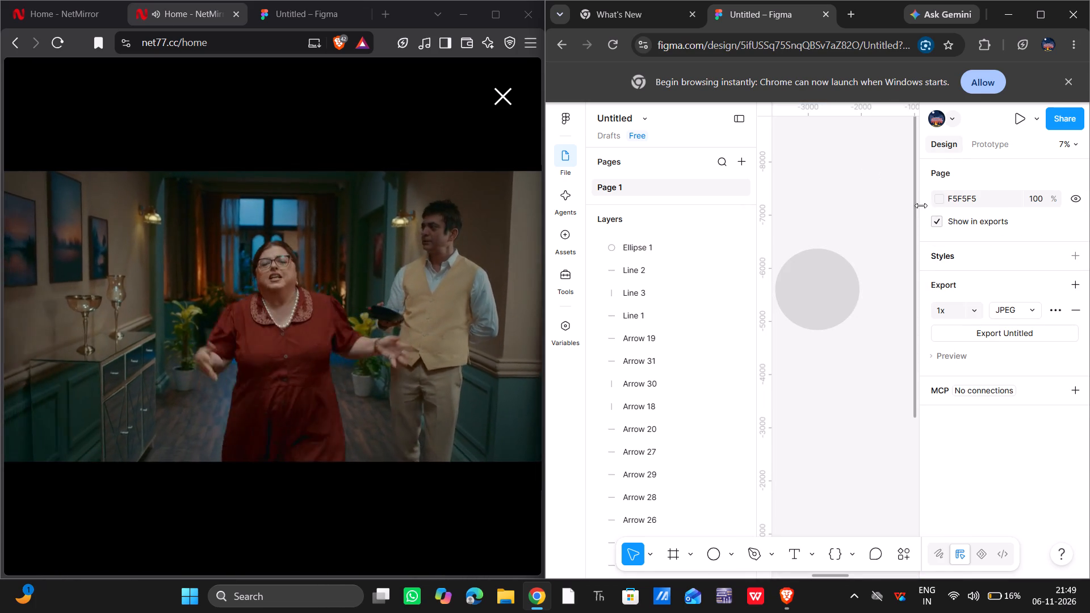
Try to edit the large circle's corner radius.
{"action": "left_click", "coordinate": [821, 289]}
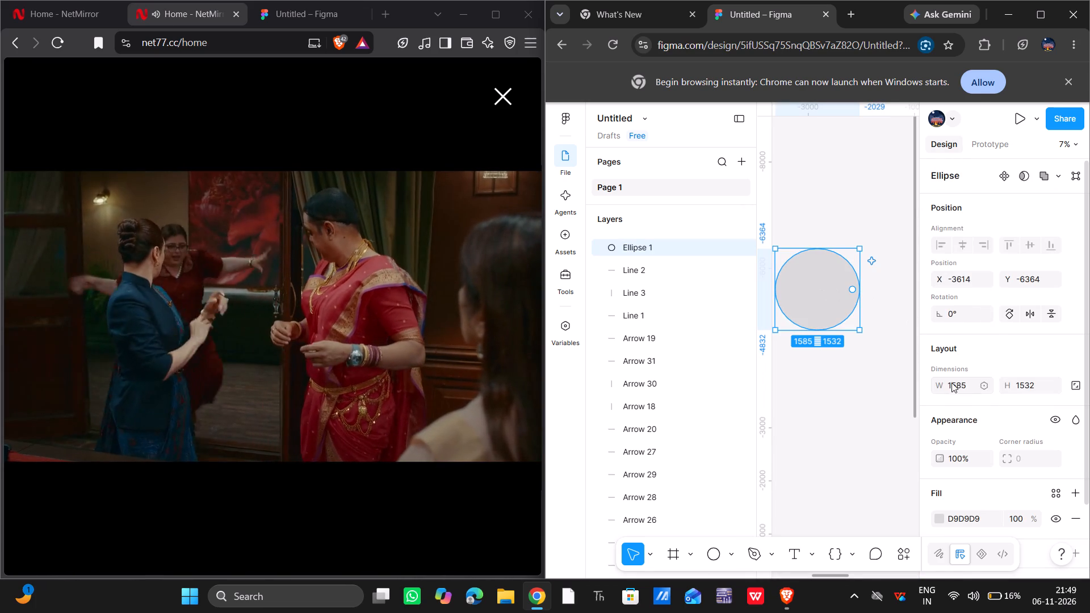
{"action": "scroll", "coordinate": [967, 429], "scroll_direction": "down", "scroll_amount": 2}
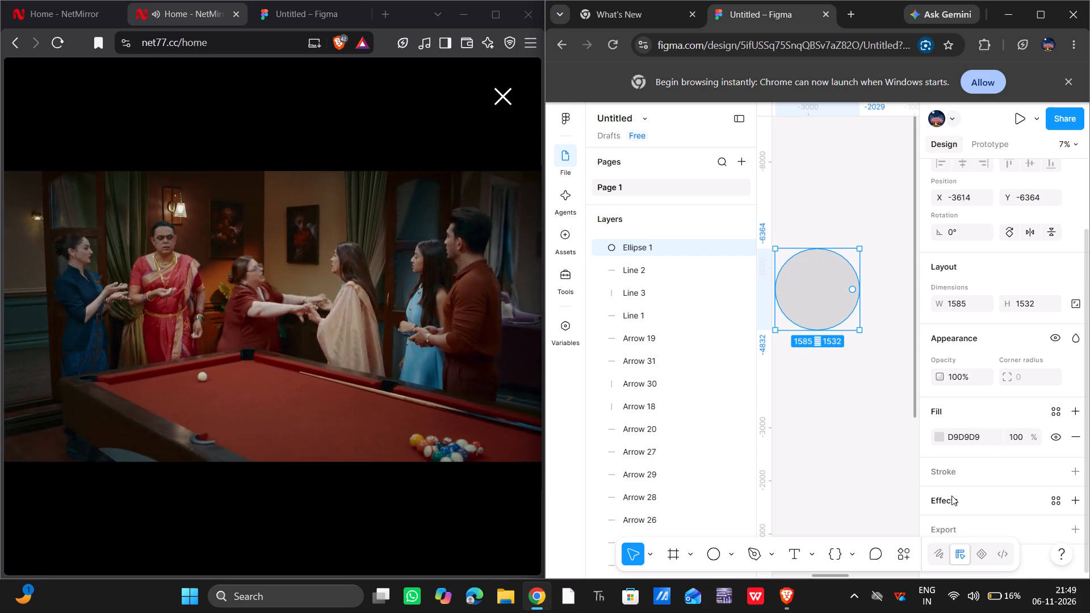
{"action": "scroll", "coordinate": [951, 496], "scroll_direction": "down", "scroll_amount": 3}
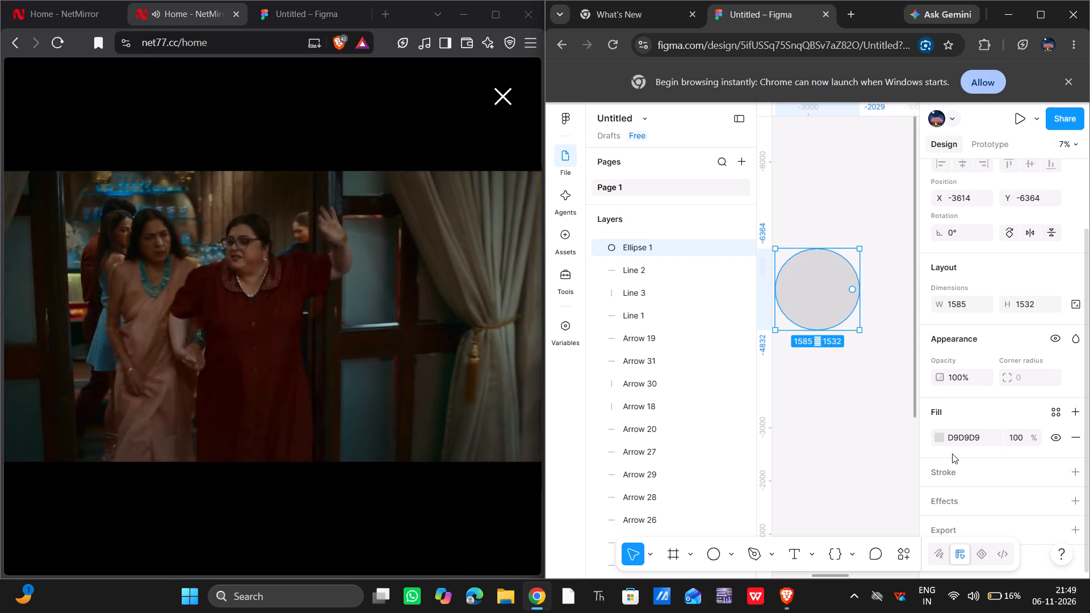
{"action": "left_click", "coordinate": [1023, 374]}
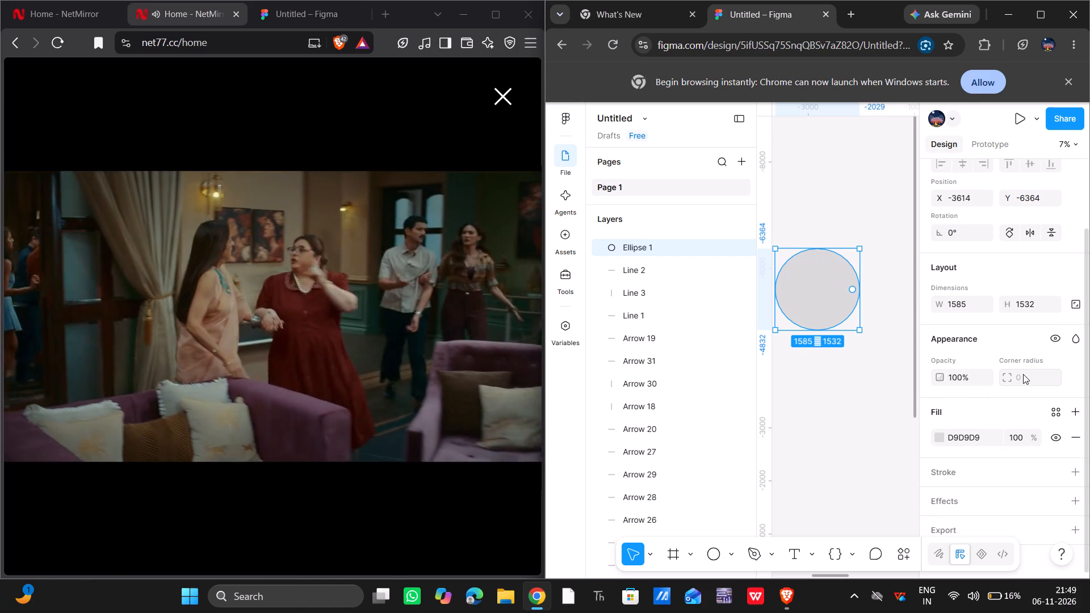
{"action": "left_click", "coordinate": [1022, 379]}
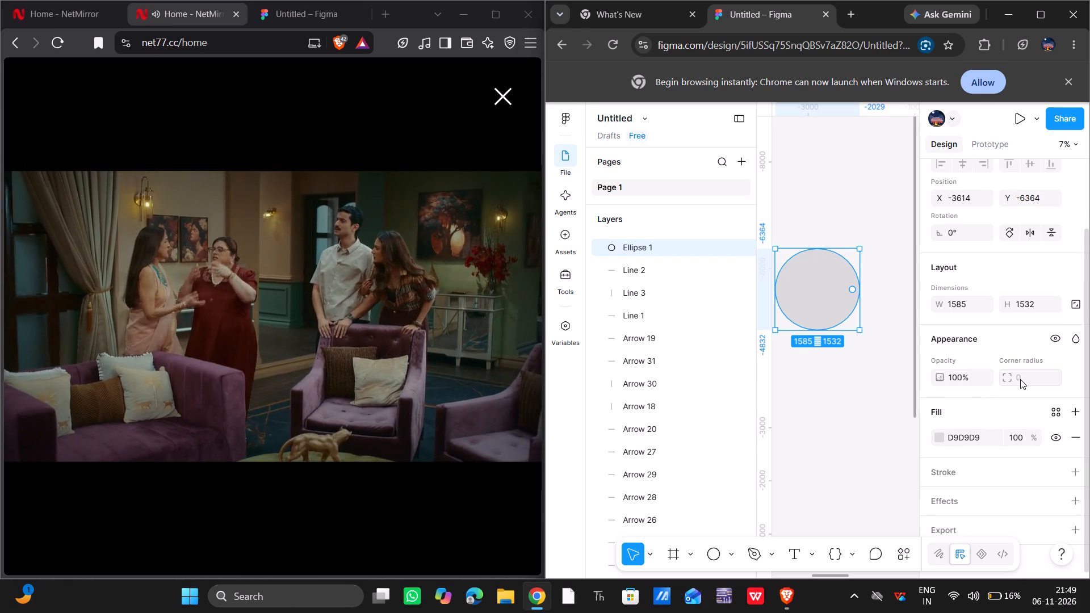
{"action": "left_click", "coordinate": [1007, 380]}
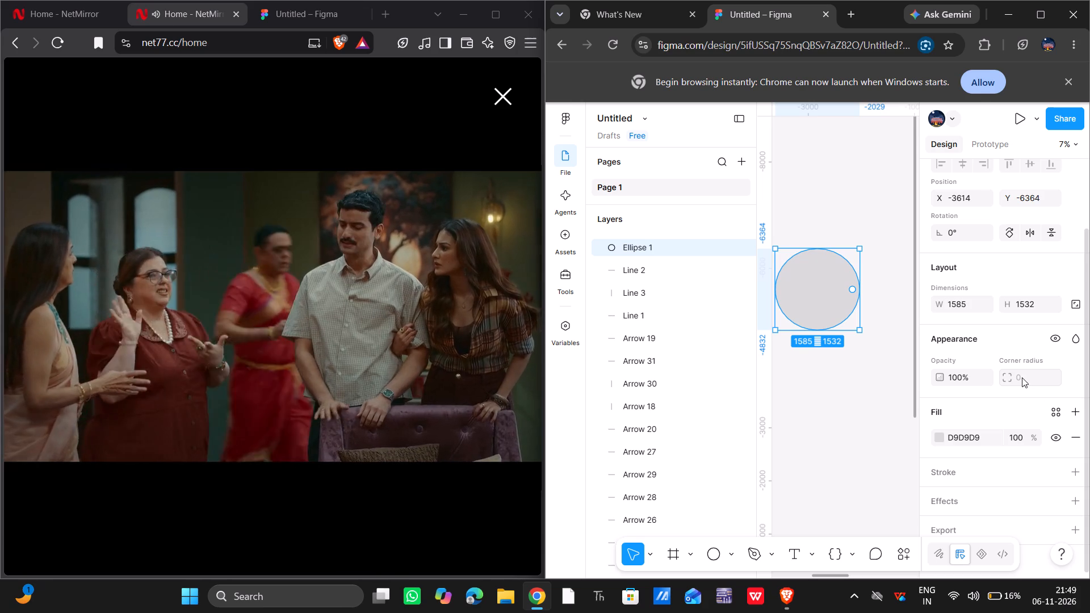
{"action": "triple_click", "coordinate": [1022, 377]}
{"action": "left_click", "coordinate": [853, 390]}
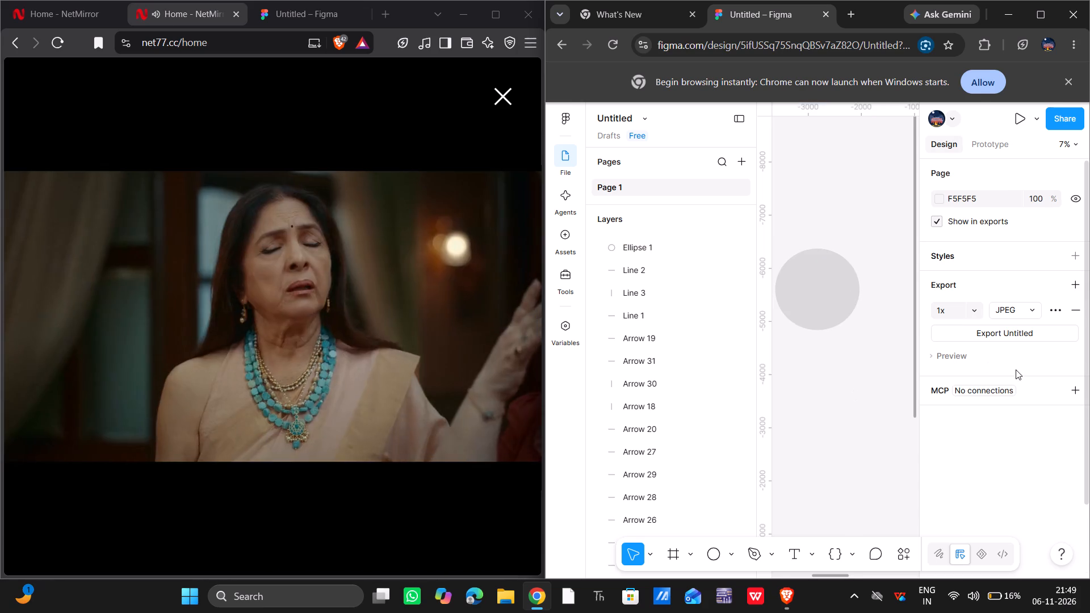
Add a Glass effect to the large circle.
{"action": "left_click", "coordinate": [819, 307]}
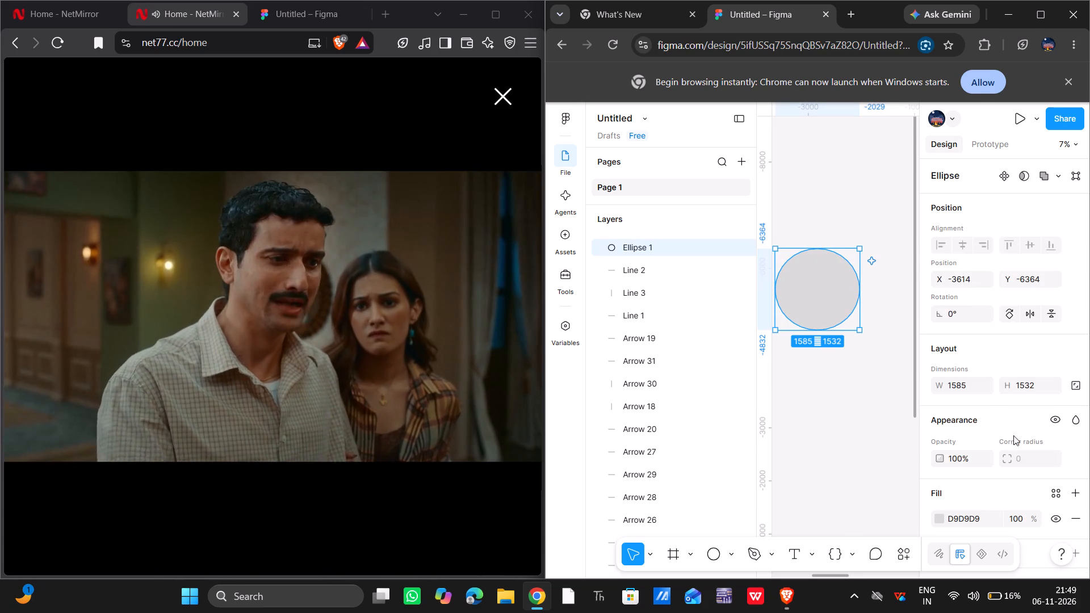
{"action": "scroll", "coordinate": [1018, 476], "scroll_direction": "down", "scroll_amount": 3}
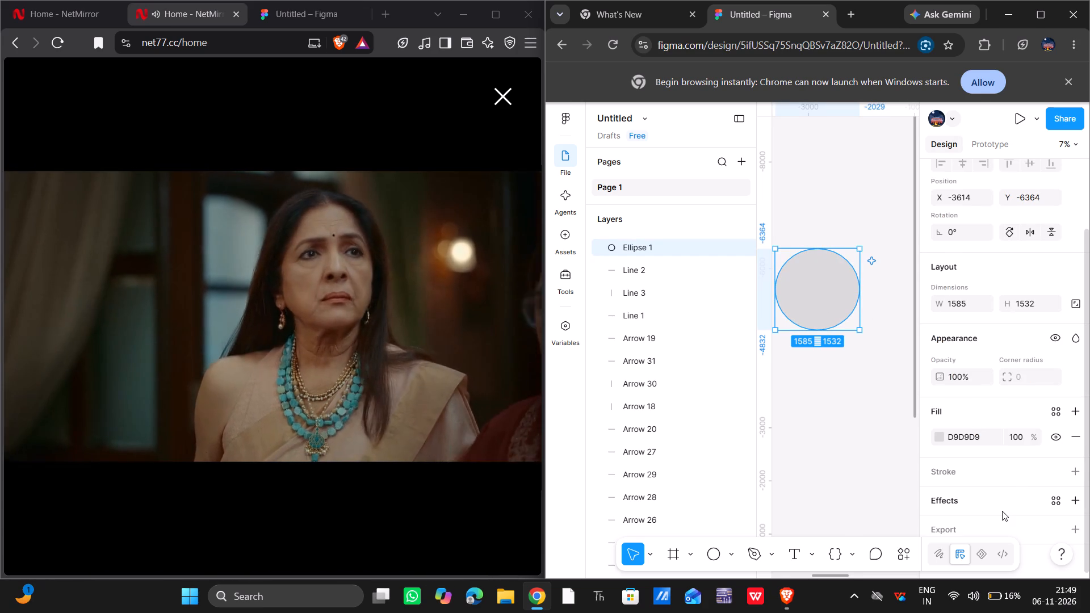
{"action": "left_click", "coordinate": [1002, 511]}
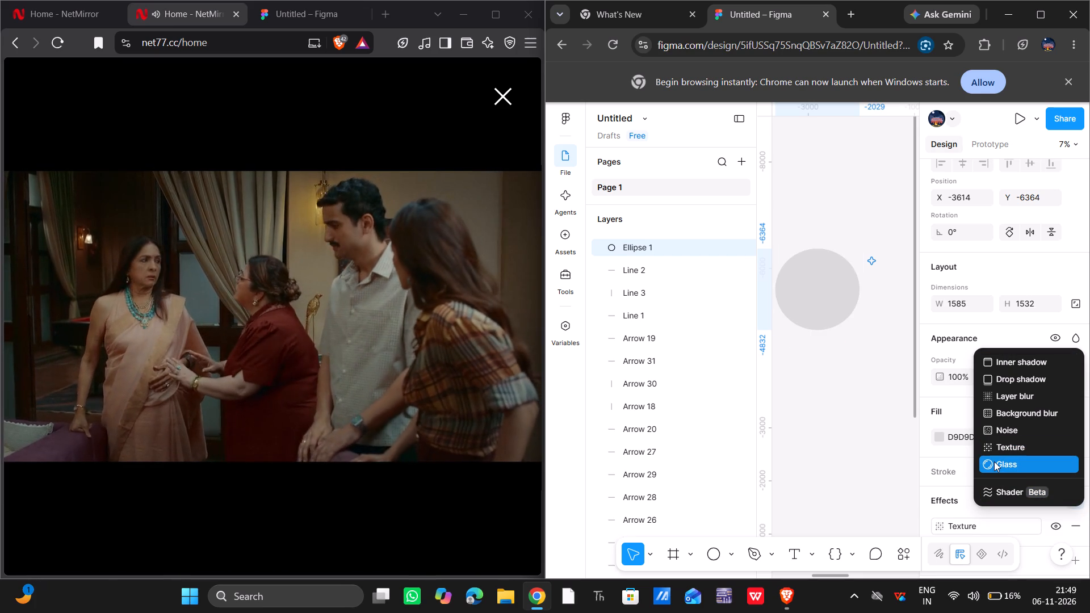
{"action": "left_click", "coordinate": [994, 461]}
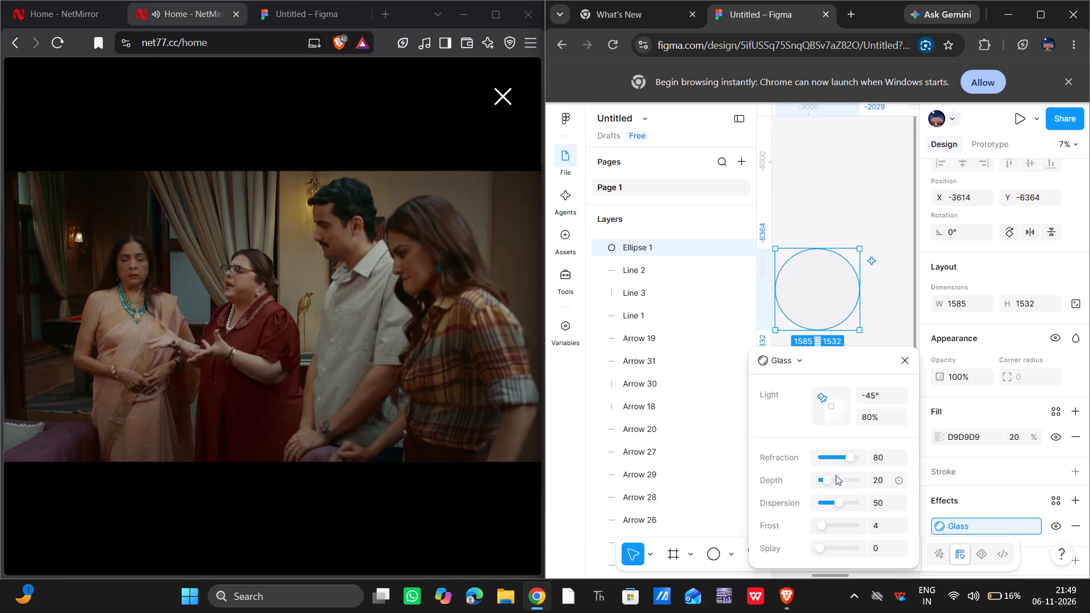
Set the circle's Glass effect to refraction 100, depth 82, dispersion 71, frost 39 and splay 30.
{"action": "left_click", "coordinate": [836, 476]}
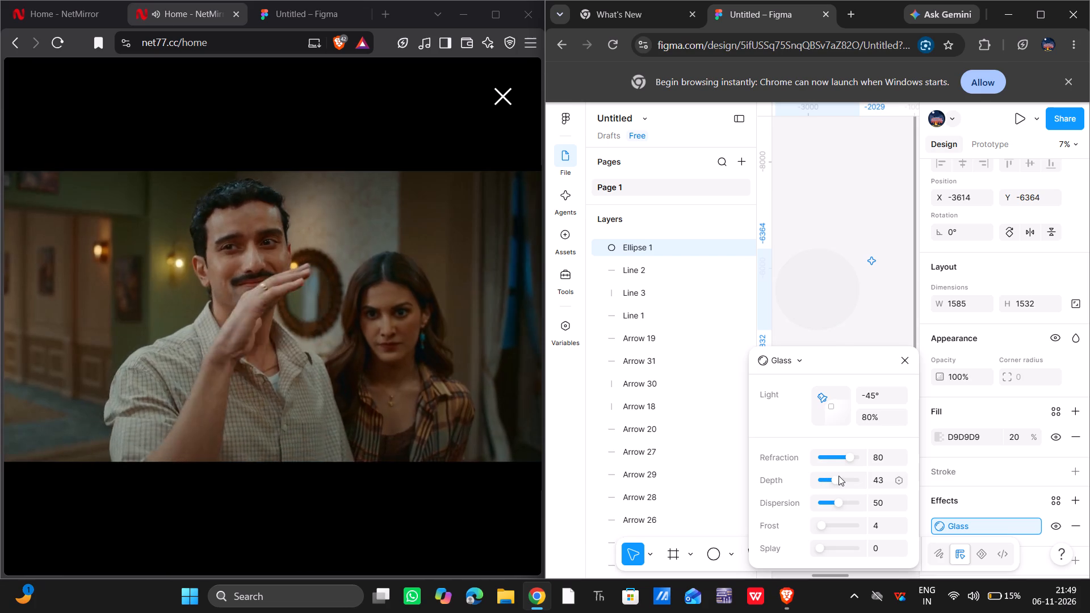
{"action": "left_click", "coordinate": [850, 478]}
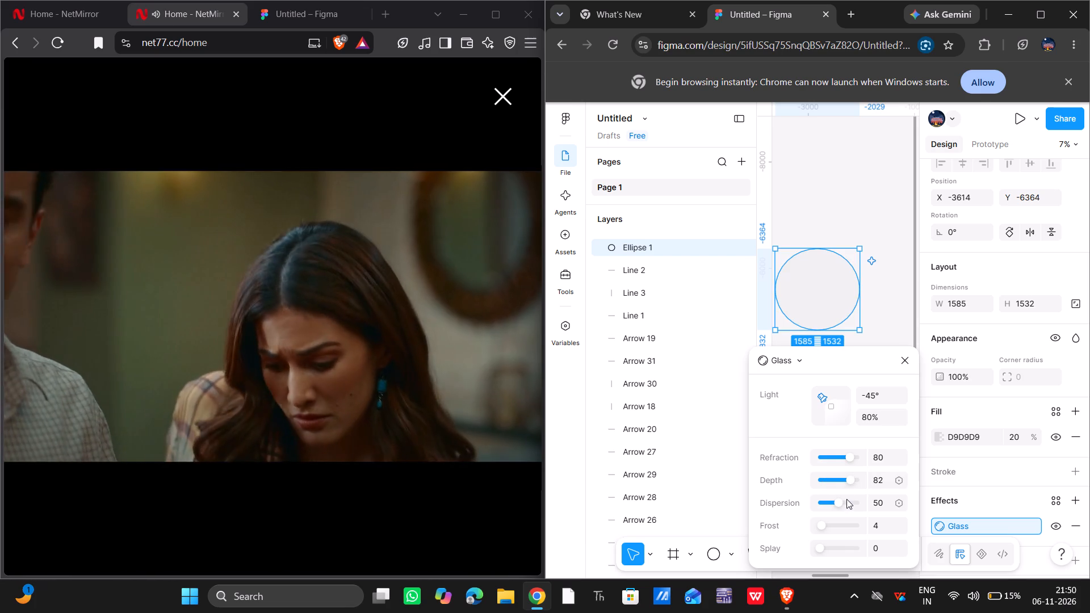
{"action": "left_click", "coordinate": [846, 499]}
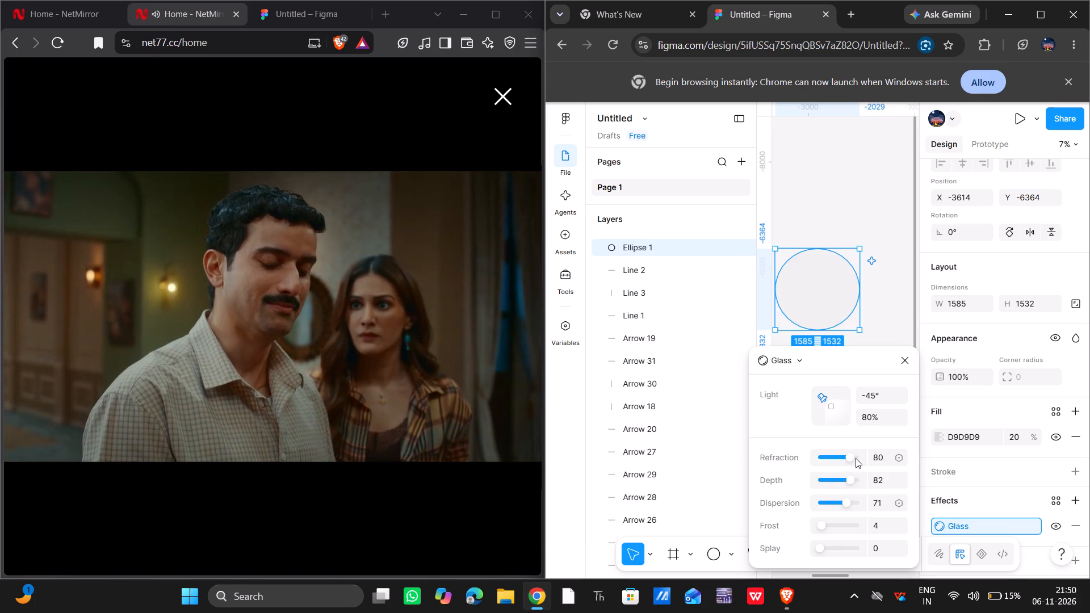
{"action": "left_click", "coordinate": [857, 456]}
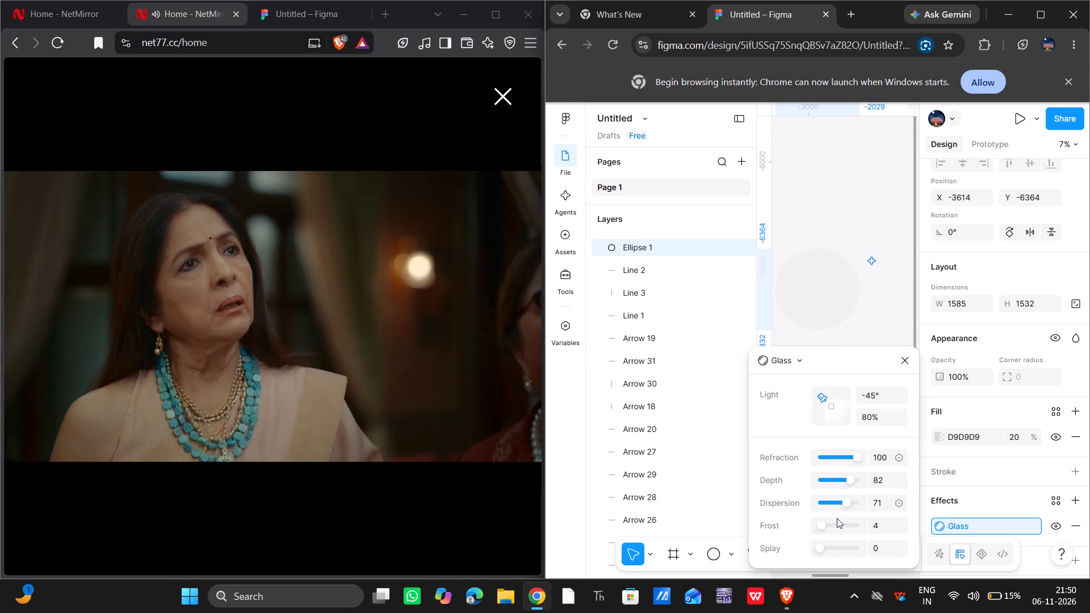
{"action": "left_click", "coordinate": [835, 523]}
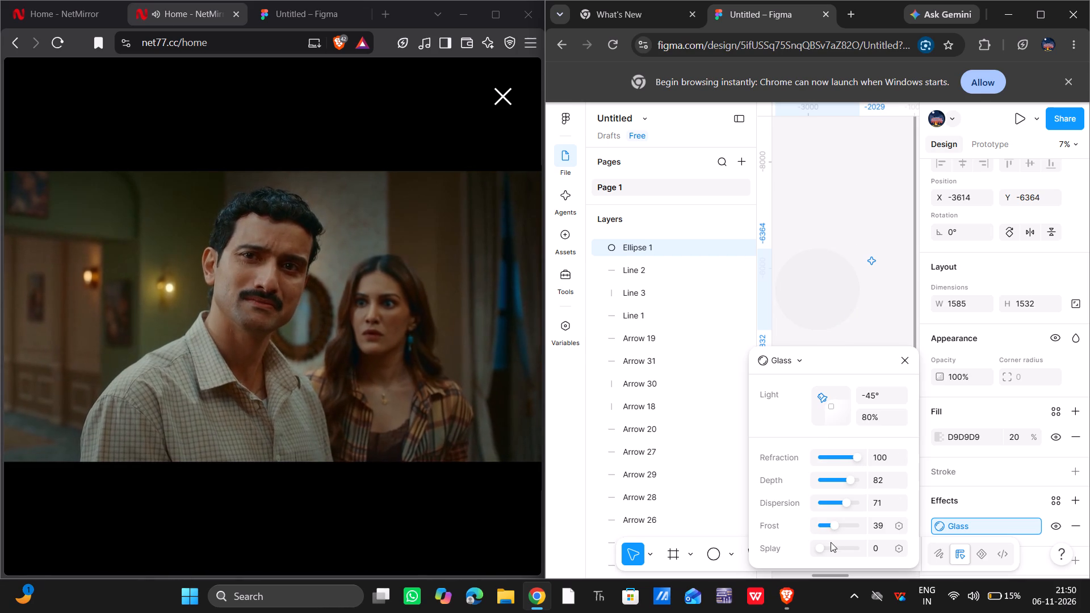
{"action": "left_click", "coordinate": [831, 545]}
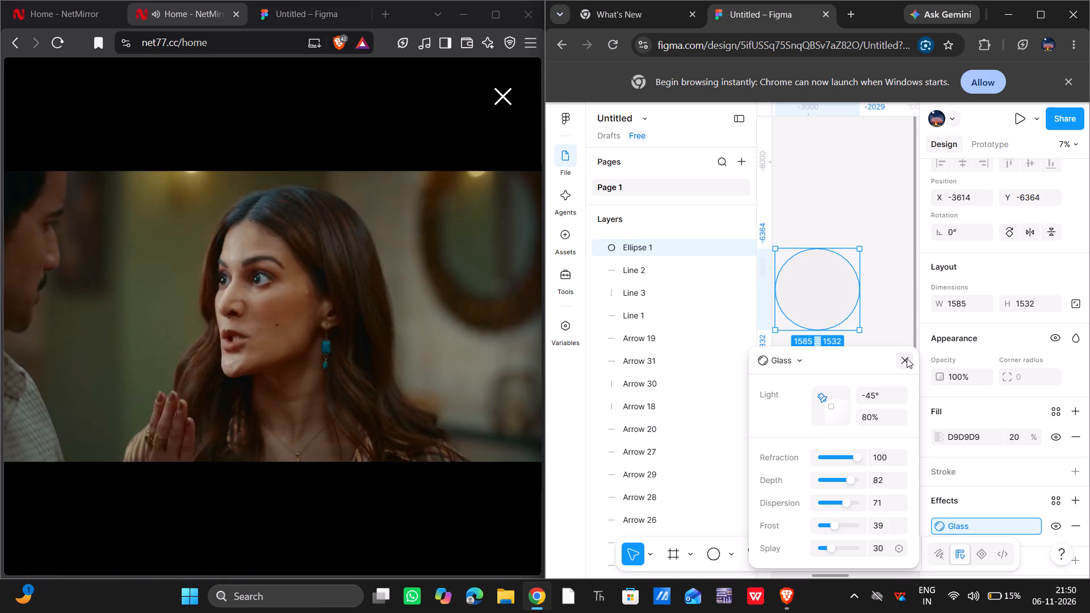
{"action": "left_click", "coordinate": [906, 359]}
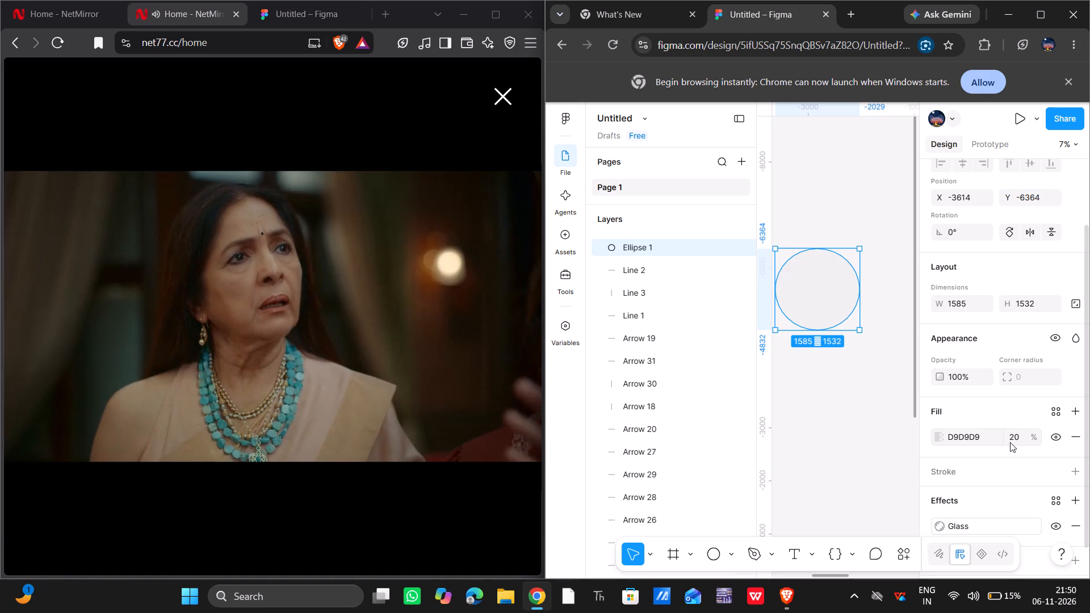
Recolour the large circle's fill to dark red 8C2525 at 78% opacity and deselect the circle.
{"action": "scroll", "coordinate": [1010, 442], "scroll_direction": "down", "scroll_amount": 1}
{"action": "left_click", "coordinate": [935, 402]}
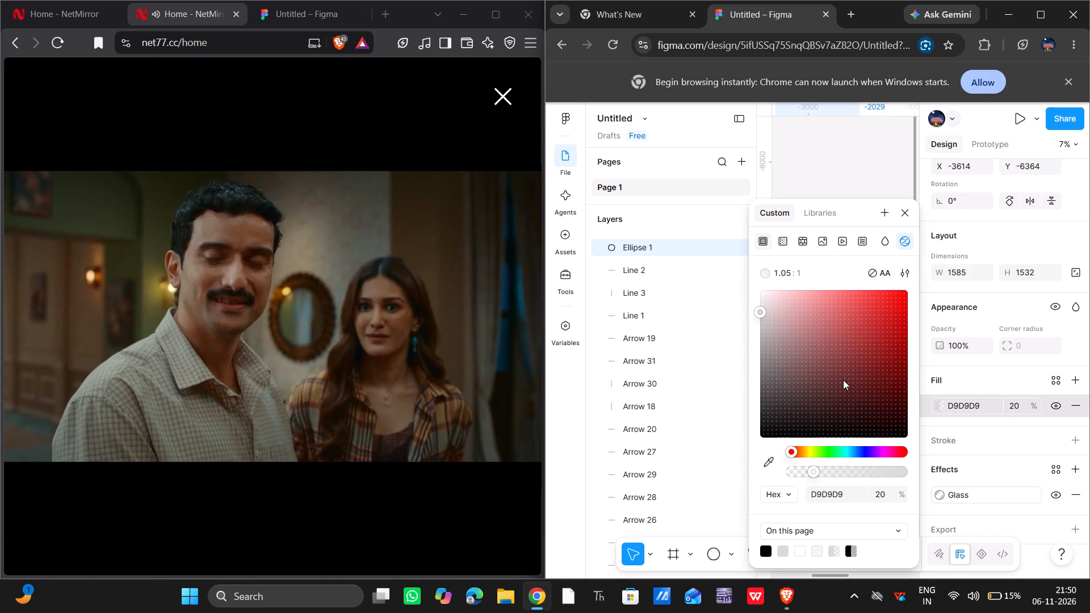
{"action": "left_click", "coordinate": [843, 380]}
{"action": "left_click", "coordinate": [910, 213]}
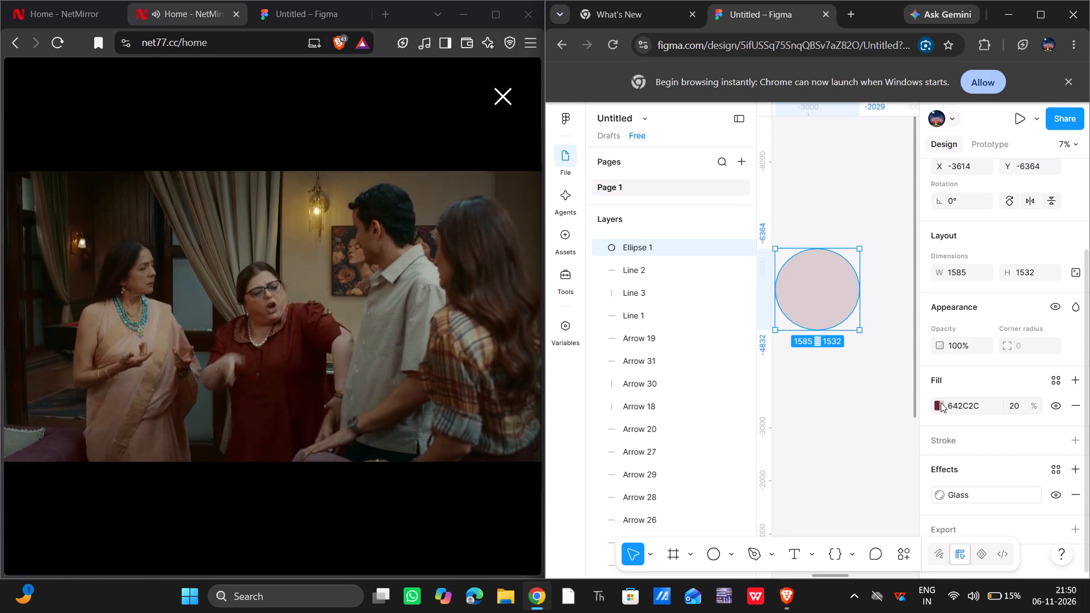
{"action": "left_click", "coordinate": [941, 404]}
{"action": "left_click", "coordinate": [861, 322]}
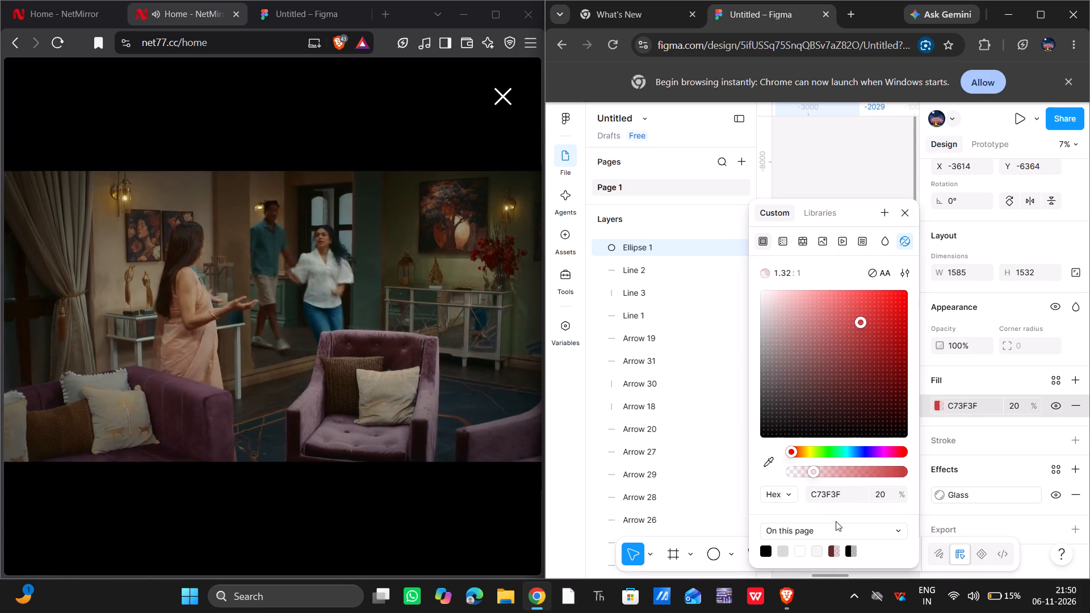
{"action": "left_click_drag", "start_coordinate": [812, 473], "coordinate": [839, 476]}
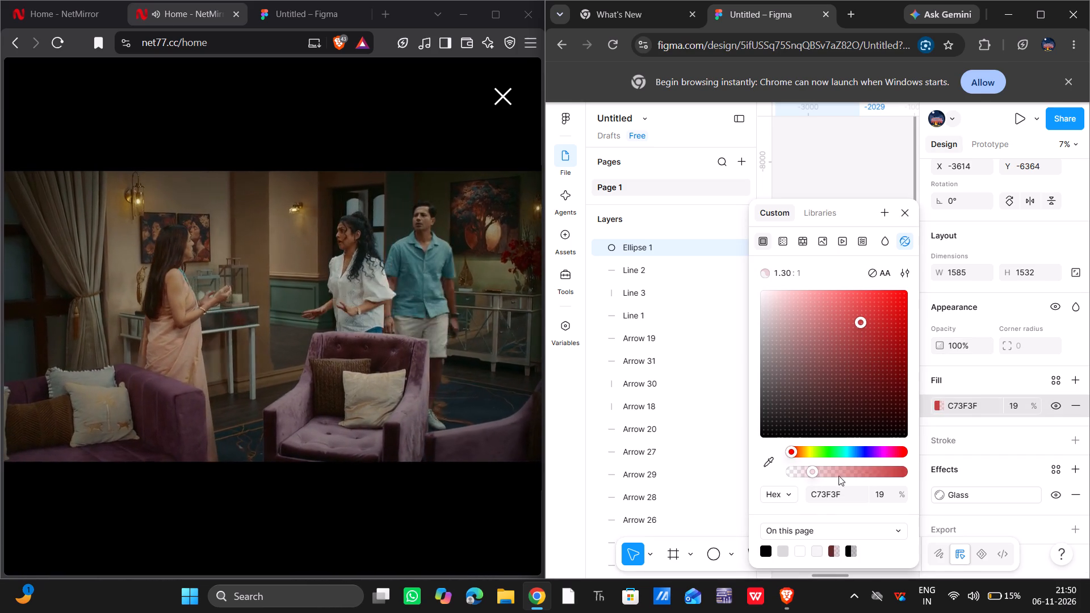
{"action": "left_click_drag", "start_coordinate": [839, 476], "coordinate": [877, 488]}
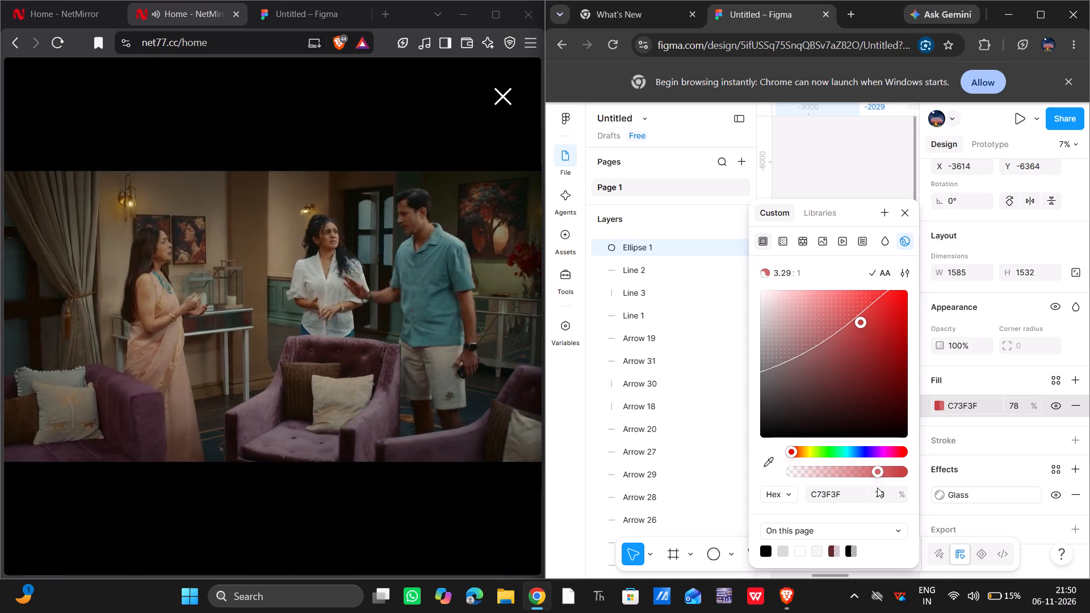
{"action": "left_click", "coordinate": [869, 356]}
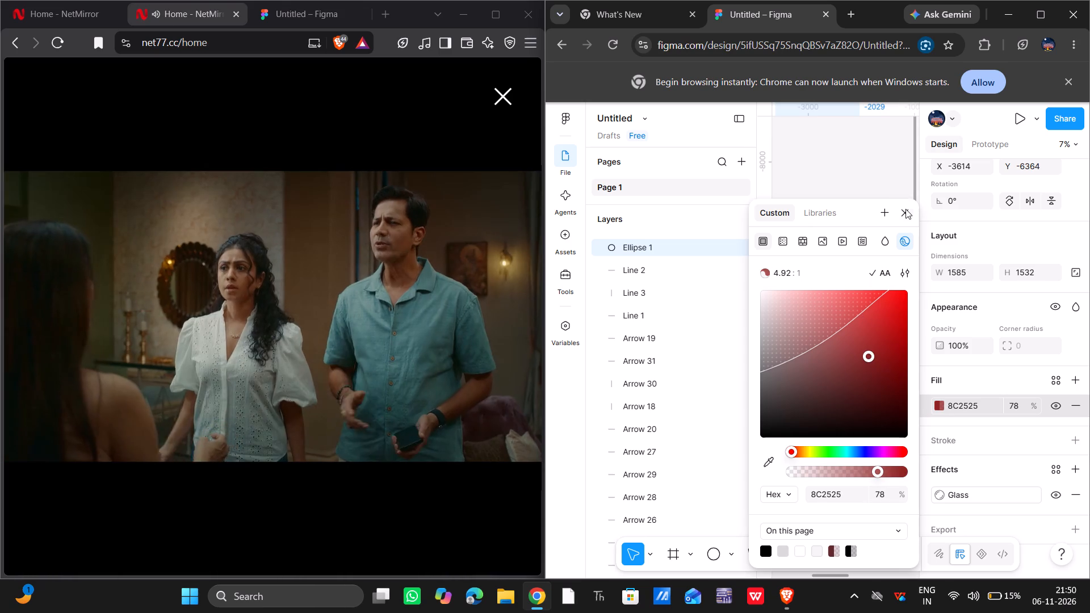
{"action": "left_click", "coordinate": [905, 209]}
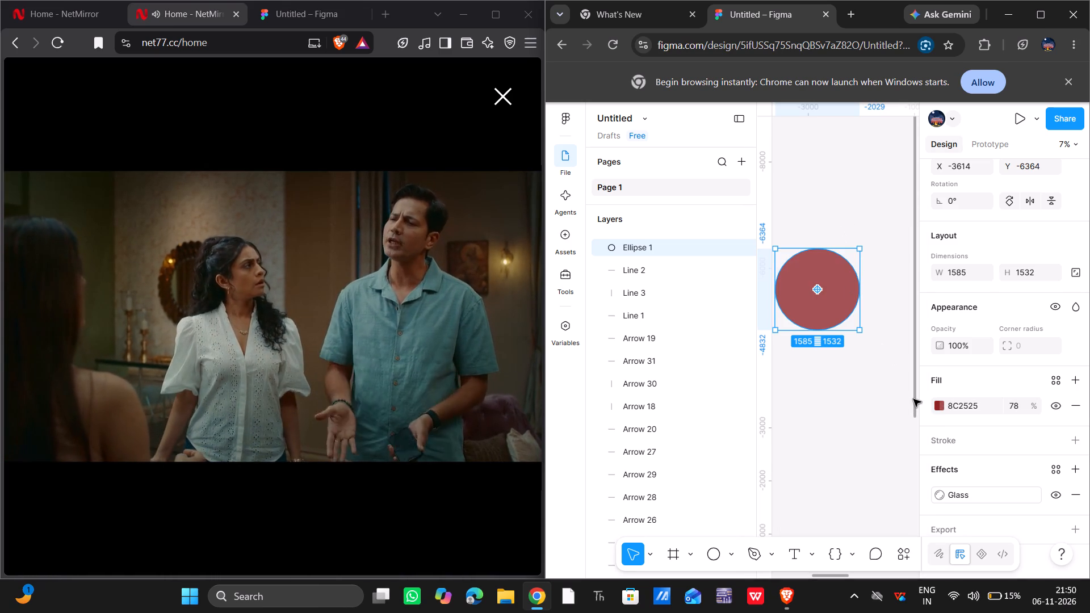
{"action": "left_click", "coordinate": [913, 399]}
{"action": "left_click", "coordinate": [896, 401]}
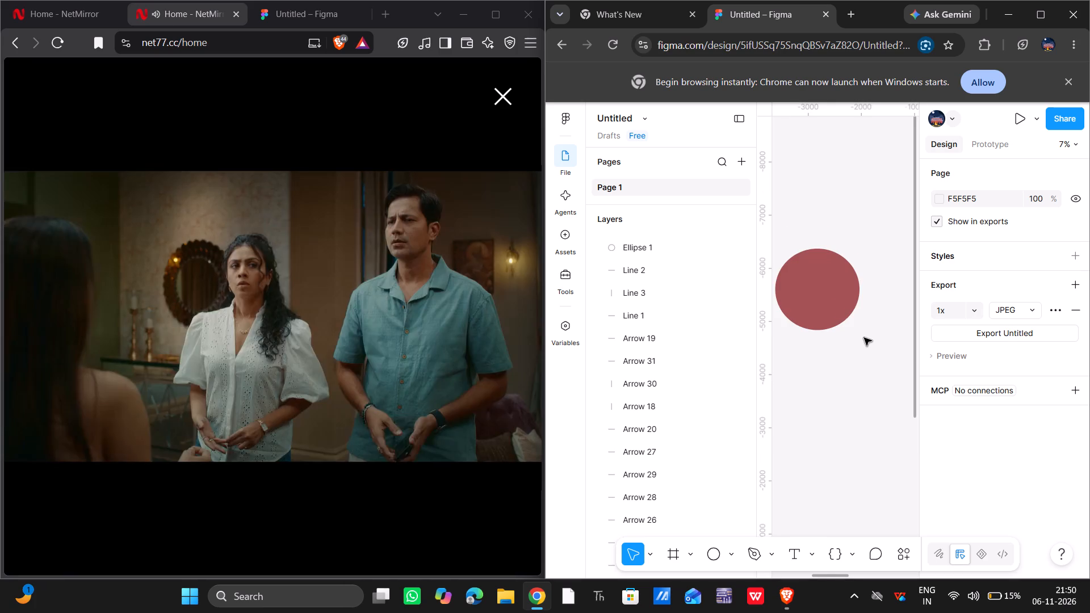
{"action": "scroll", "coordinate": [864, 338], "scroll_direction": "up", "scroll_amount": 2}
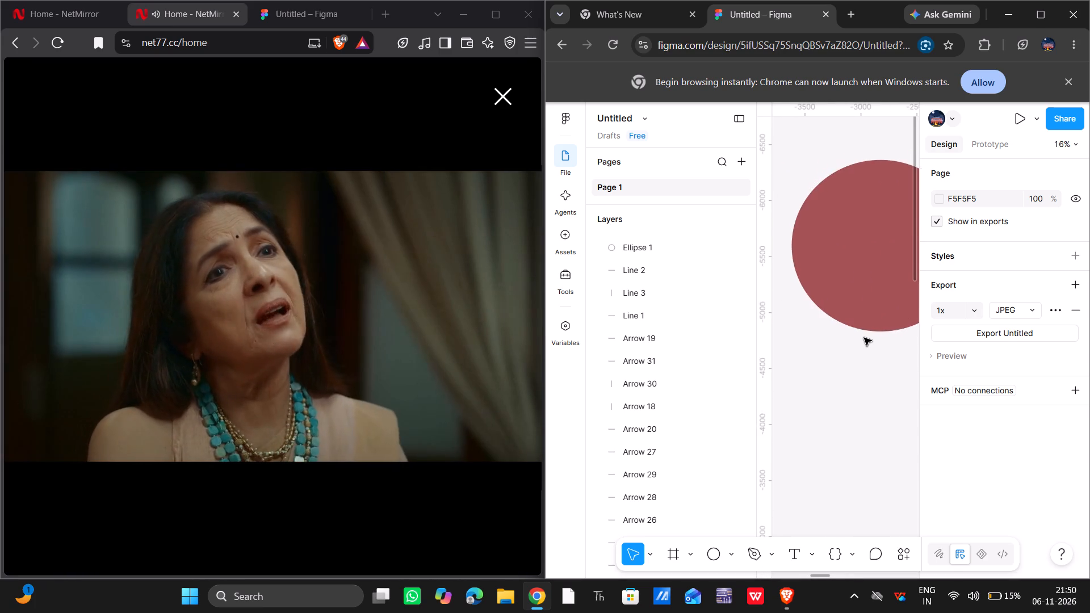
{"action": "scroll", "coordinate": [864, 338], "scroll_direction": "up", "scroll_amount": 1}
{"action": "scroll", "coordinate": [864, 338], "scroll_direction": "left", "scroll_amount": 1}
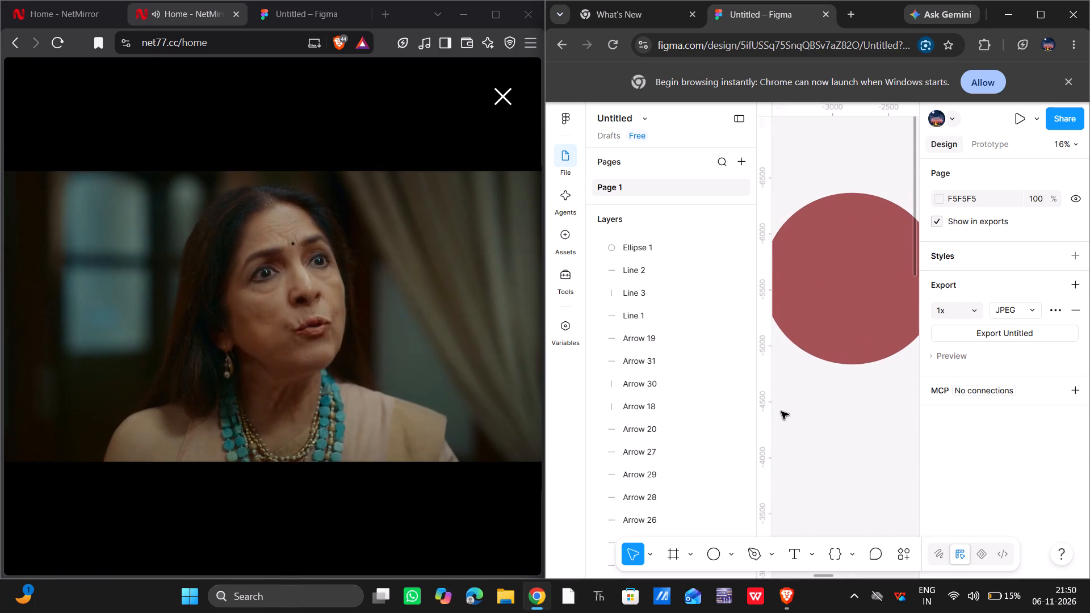
Pause the video in the Brave window and close the Chrome window holding the Untitled Figma file.
{"action": "left_click", "coordinate": [391, 414]}
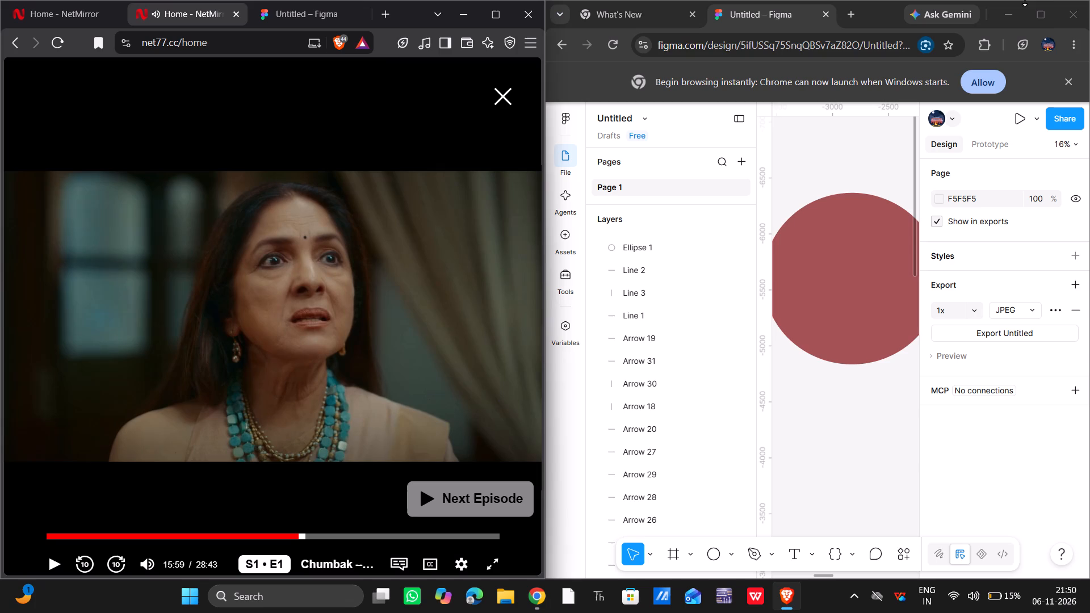
{"action": "left_click", "coordinate": [1063, 6]}
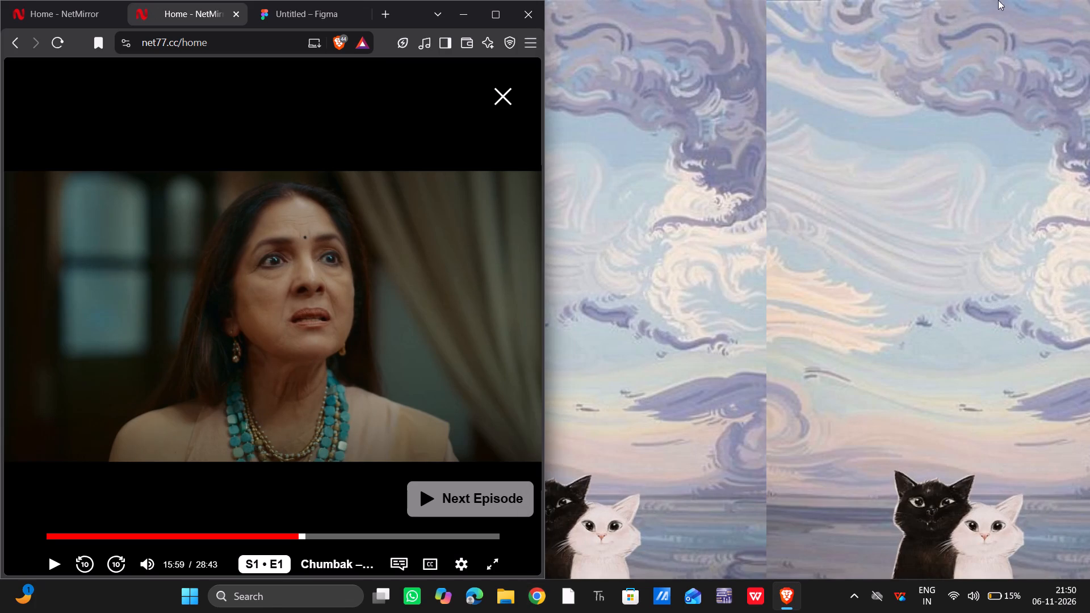